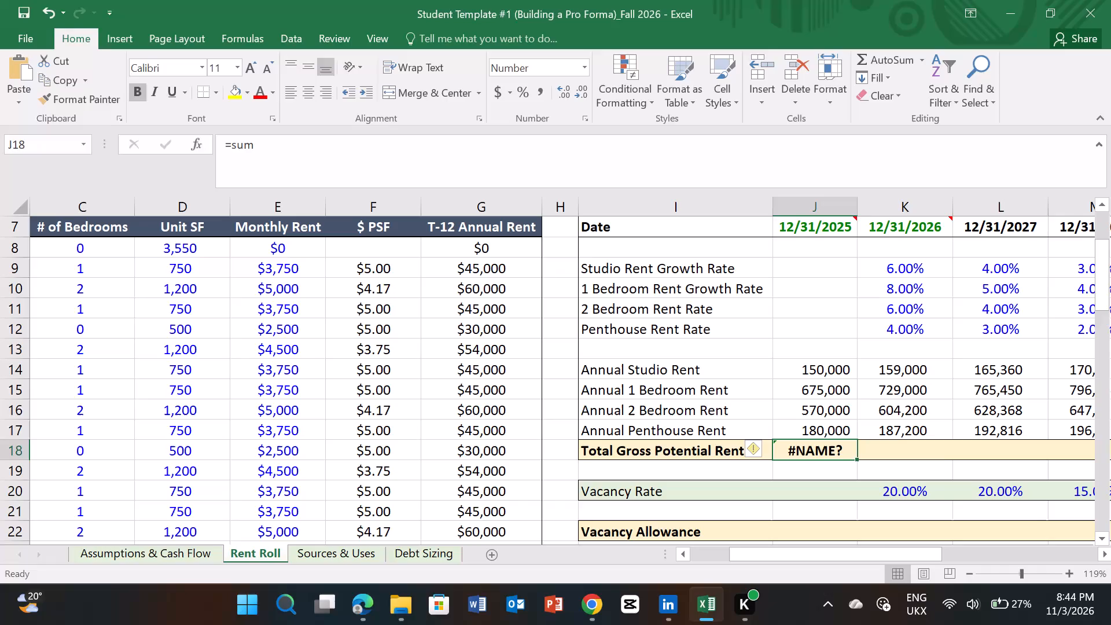
# Replace the invalid formula in the 12/31/2025 Total Gross Potential Rent cell J18 with =SUM(J14:J17).
pyautogui.click(312, 153)
pyautogui.press('BackSpace')
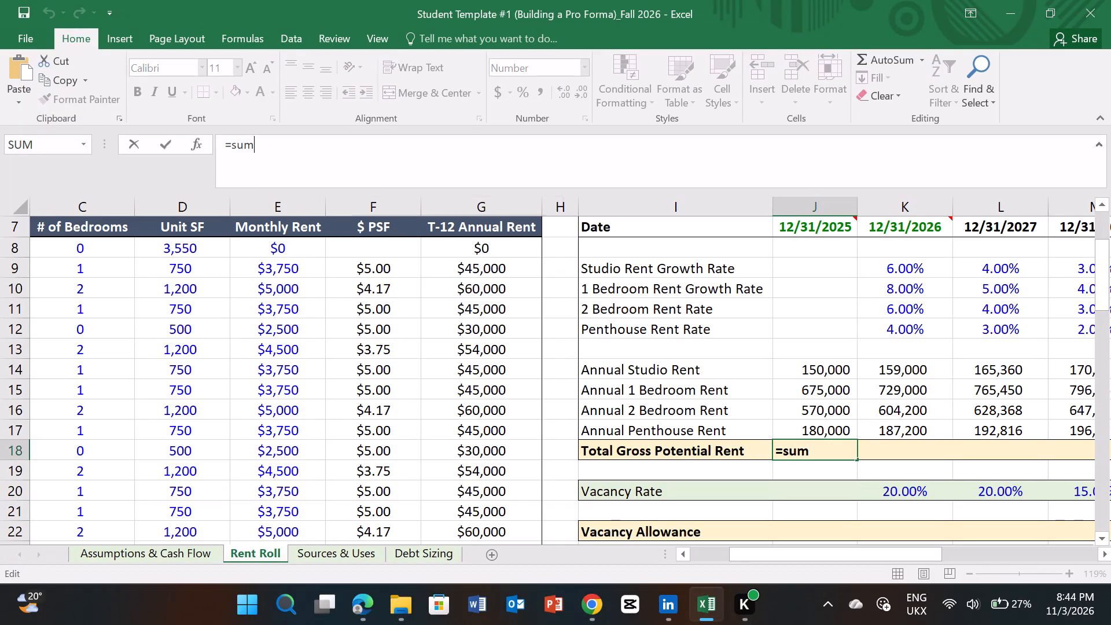
pyautogui.press('BackSpace')
pyautogui.press('BackSpace')
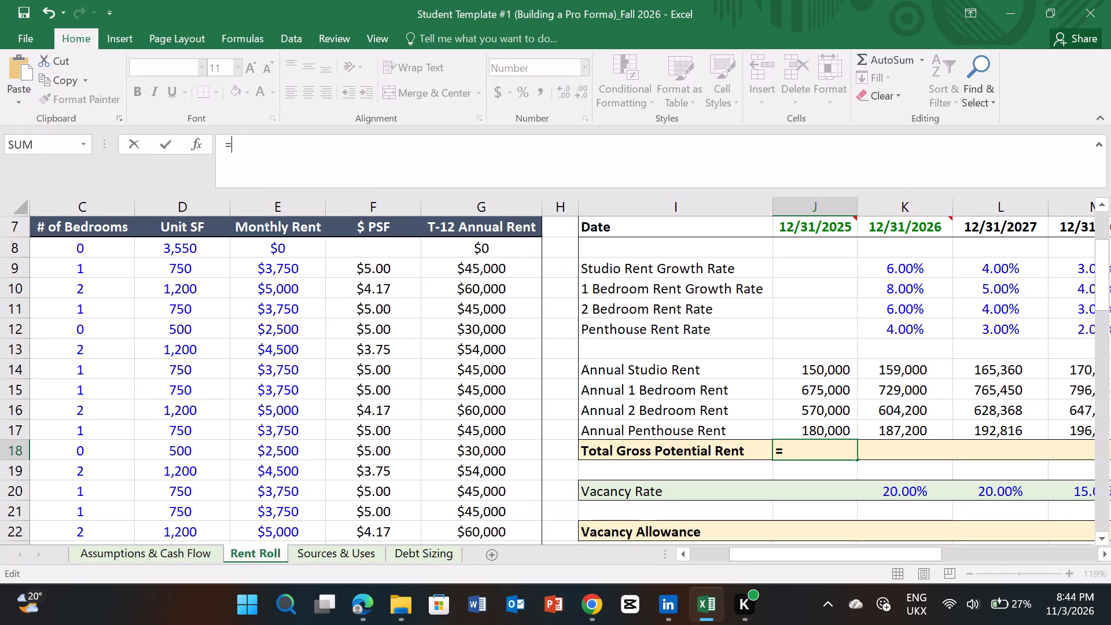
pyautogui.write('SUM')
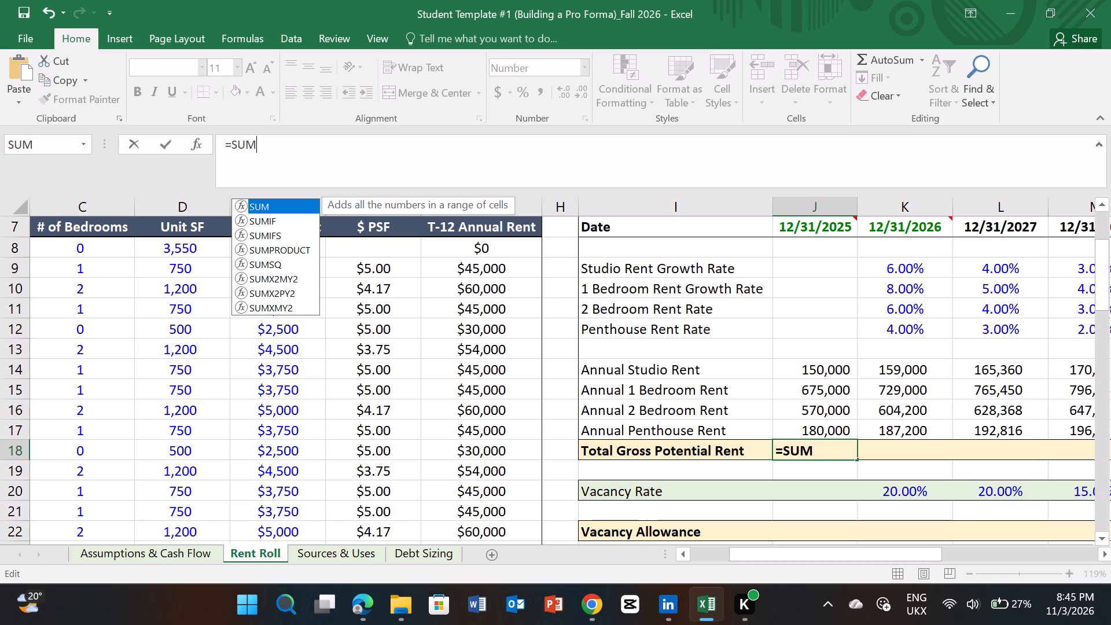
pyautogui.hotkey('shift', '(')
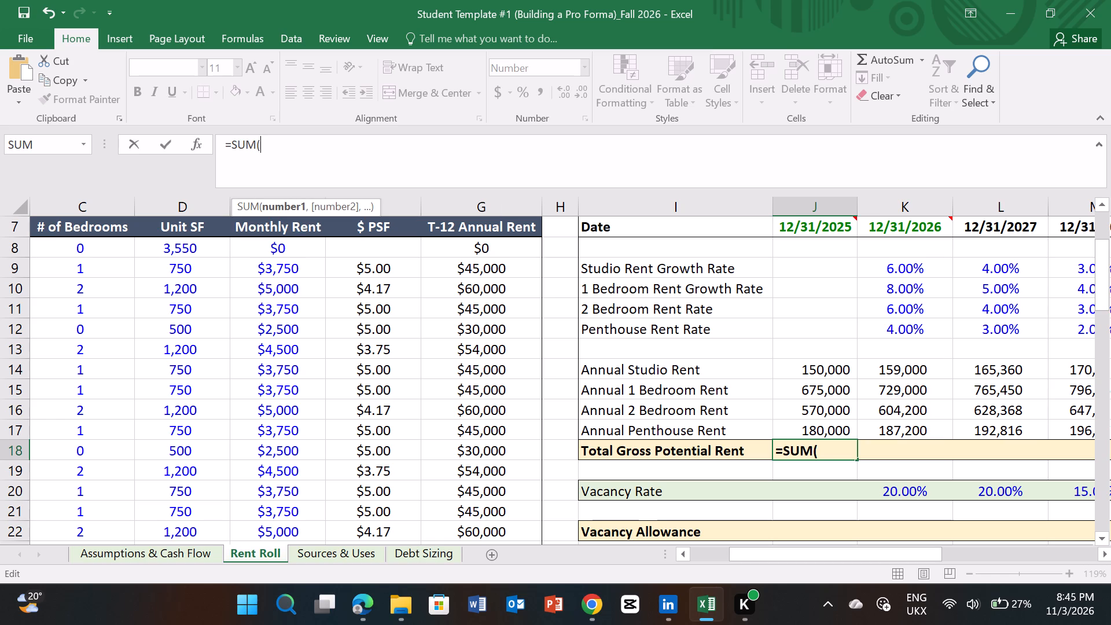
pyautogui.press('0')
pyautogui.press('BackSpace')
pyautogui.hotkey('shift', ')')
pyautogui.press('Left')
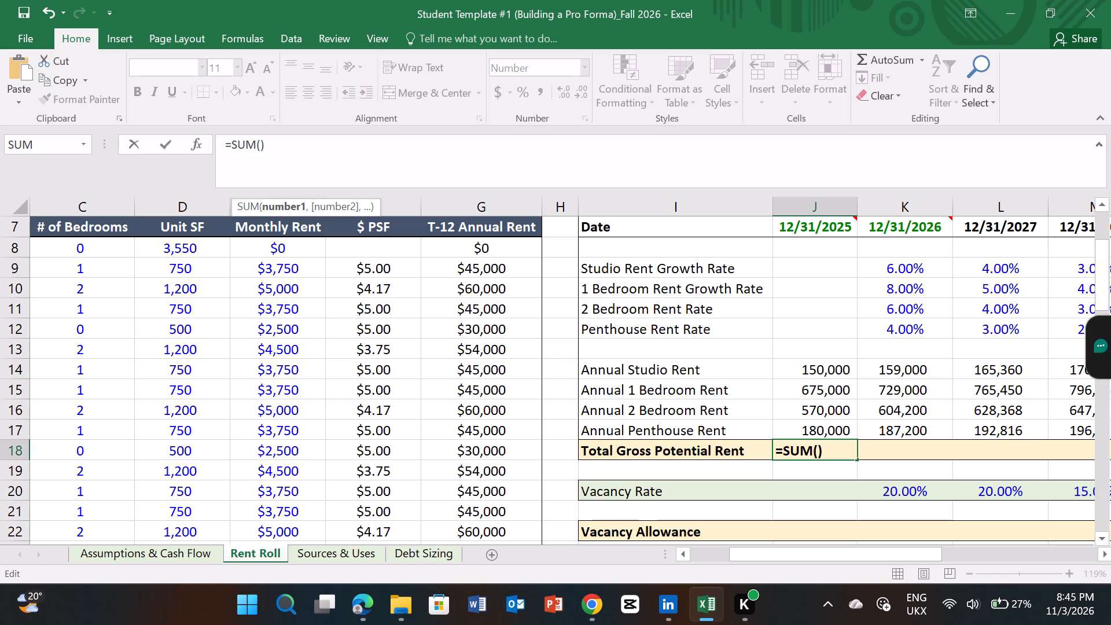
pyautogui.click(822, 368)
pyautogui.press(';')
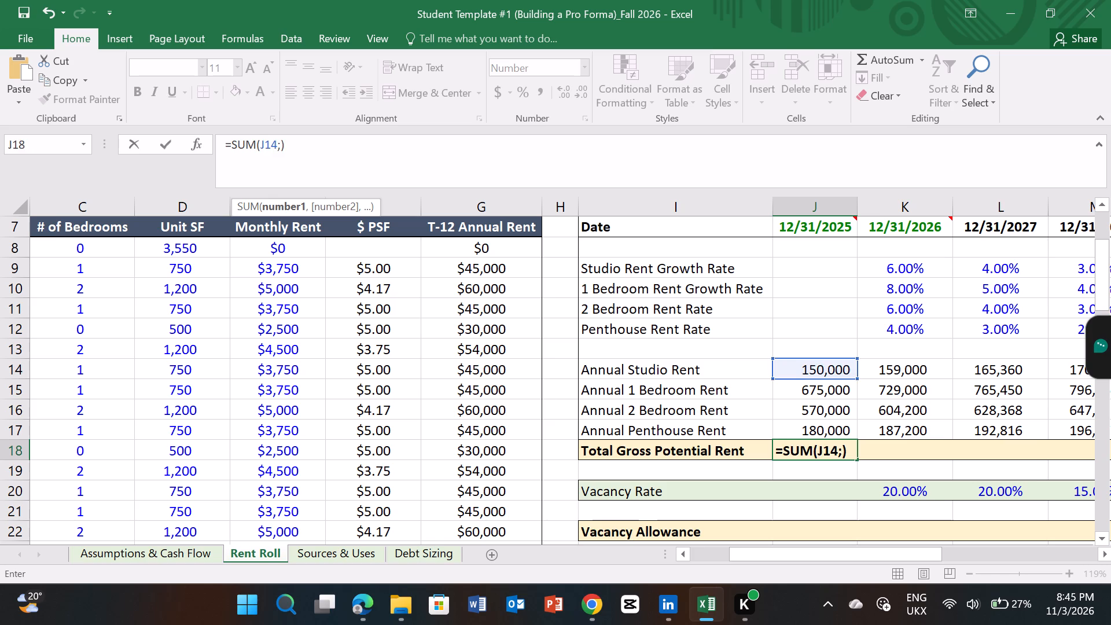
pyautogui.press('BackSpace')
pyautogui.hotkey('shift', ':')
pyautogui.click(828, 435)
pyautogui.press('Return')
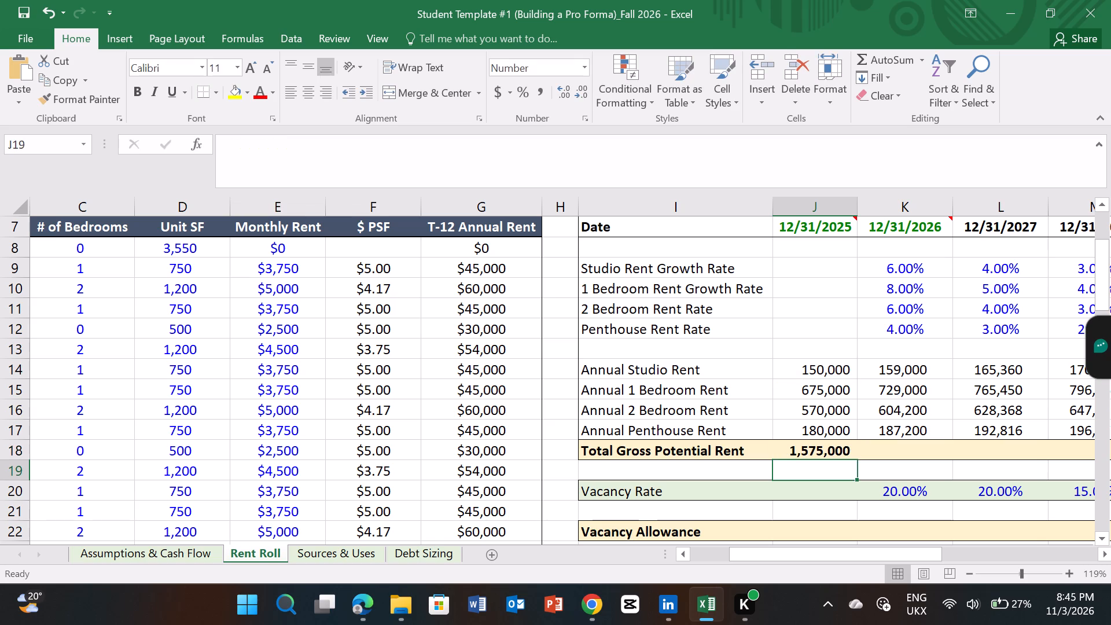
pyautogui.click(822, 454)
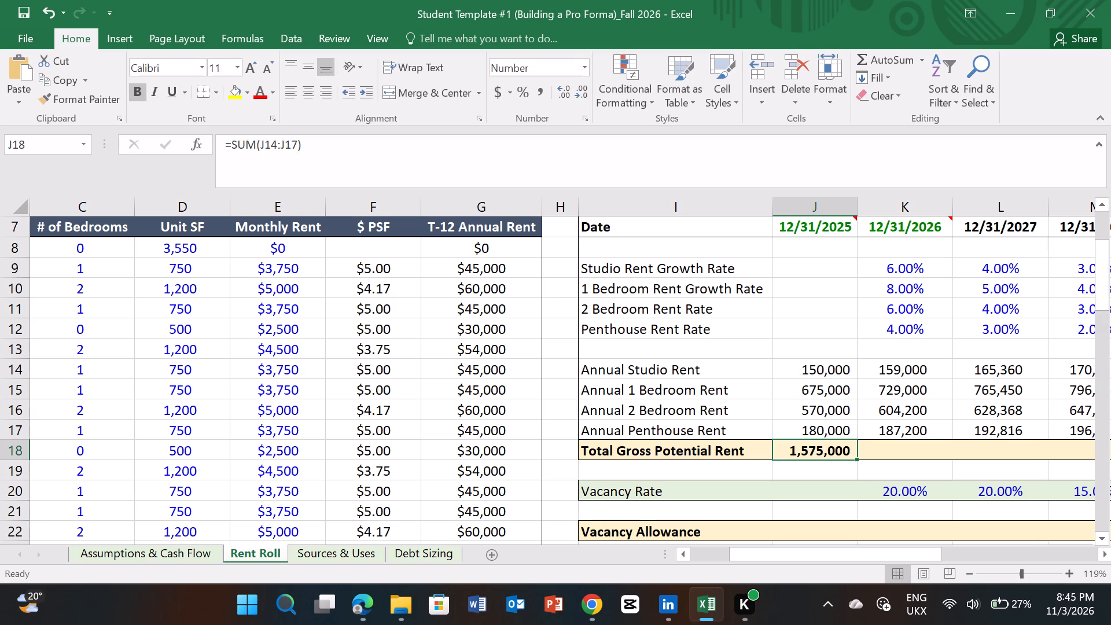
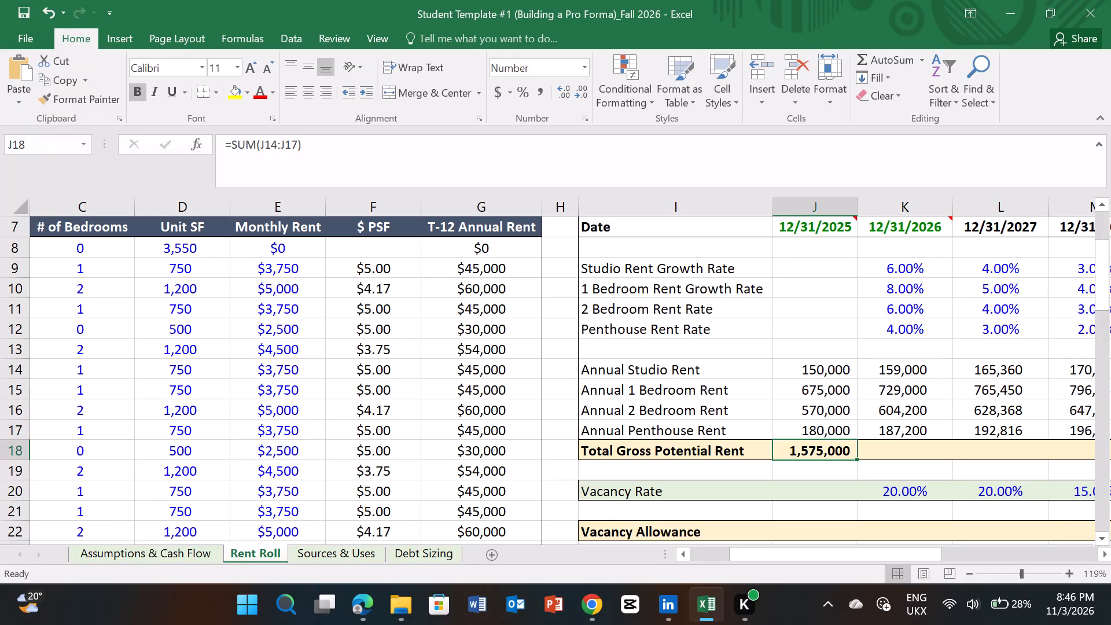
# Fill the Total Gross Potential Rent sum formula from J18 across row 18 through the 12/31/2036 column, cell U18.
pyautogui.moveTo(858, 458); pyautogui.dragTo(887, 461)
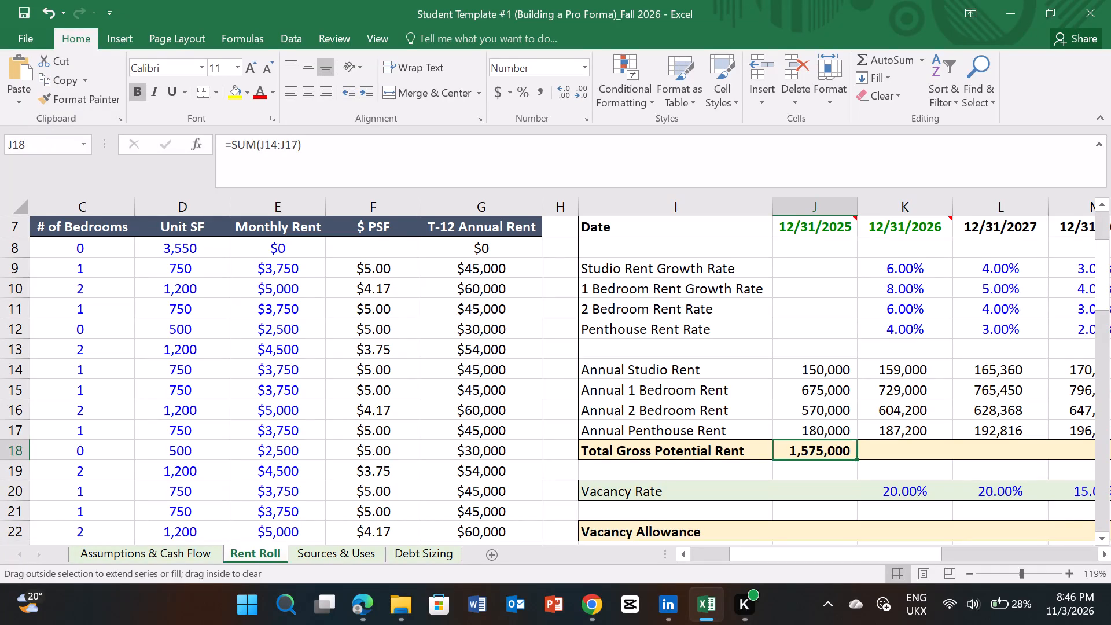
pyautogui.moveTo(887, 461); pyautogui.dragTo(920, 454)
pyautogui.click(920, 454)
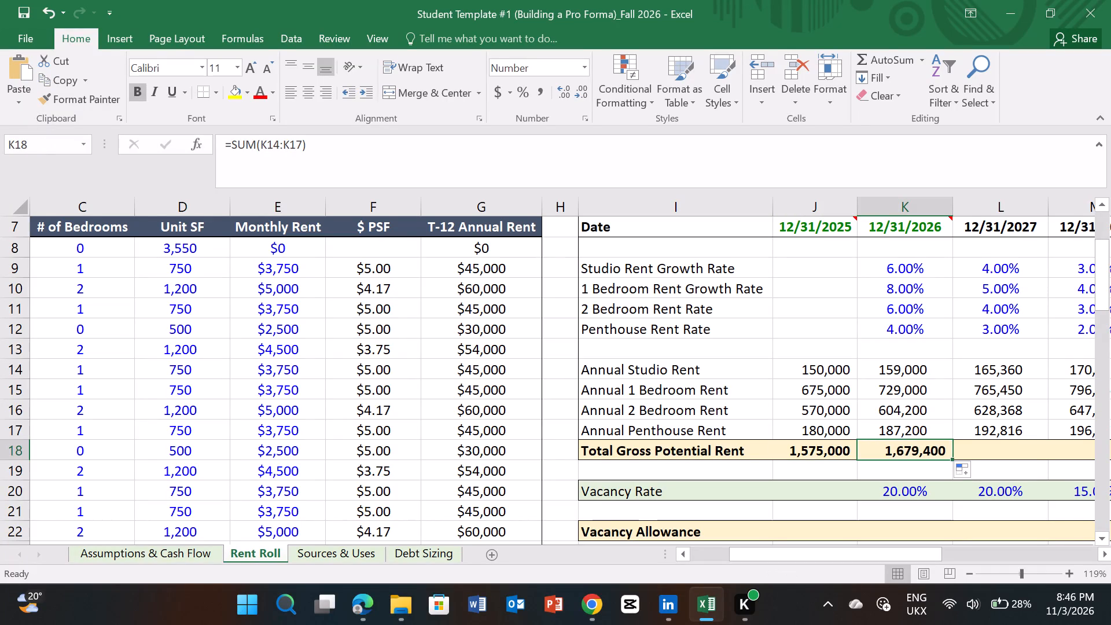
pyautogui.moveTo(951, 458); pyautogui.dragTo(983, 459)
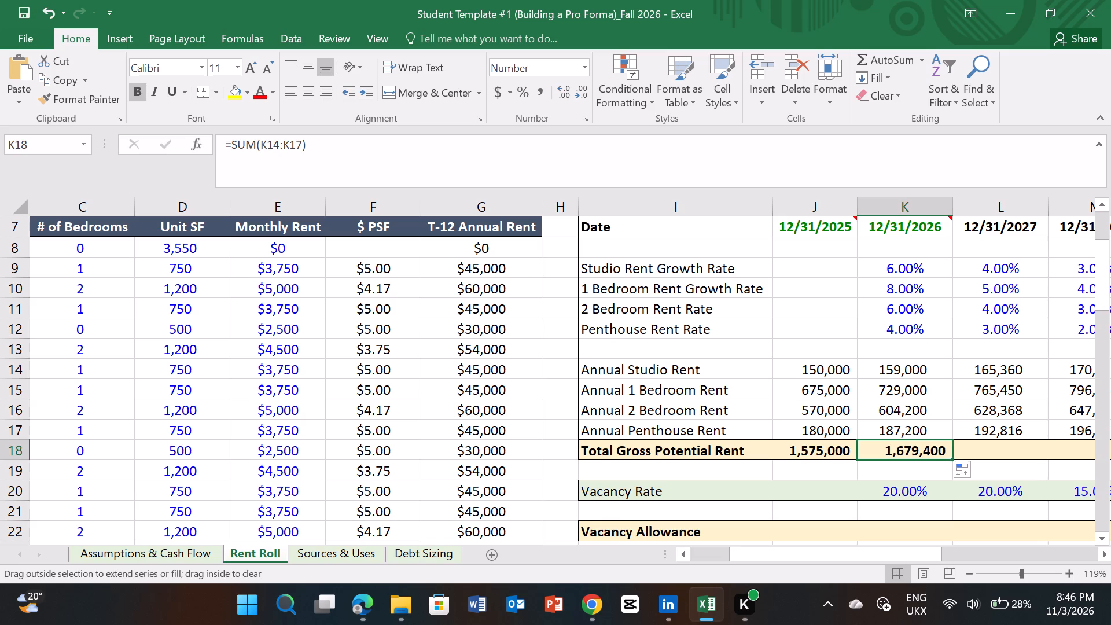
pyautogui.moveTo(983, 459); pyautogui.dragTo(1110, 463)
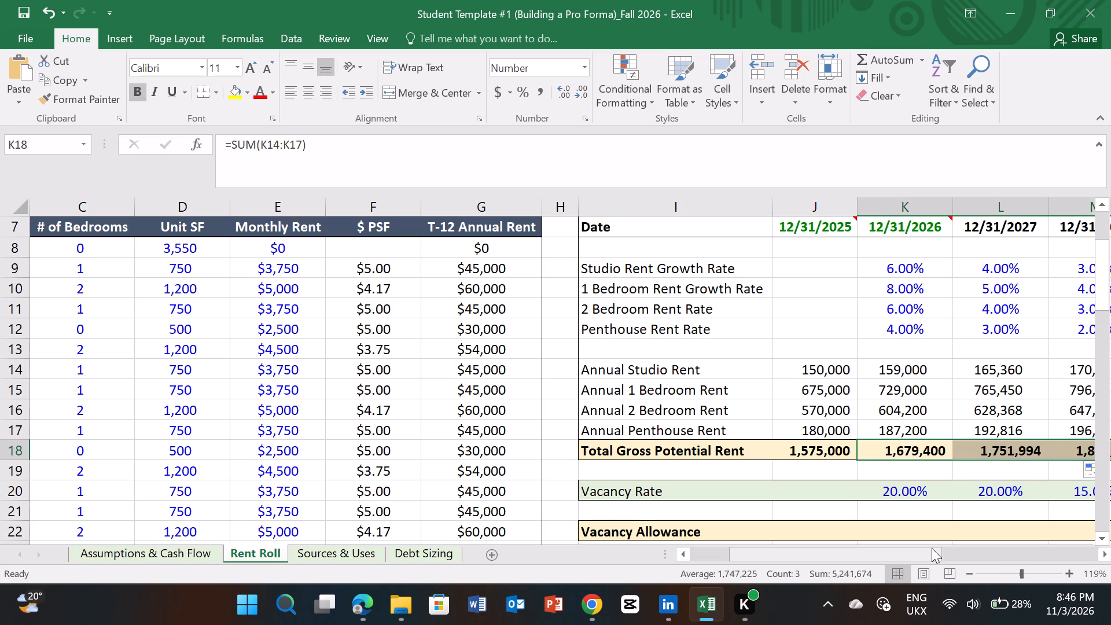
pyautogui.moveTo(932, 548); pyautogui.dragTo(976, 546)
pyautogui.click(918, 450)
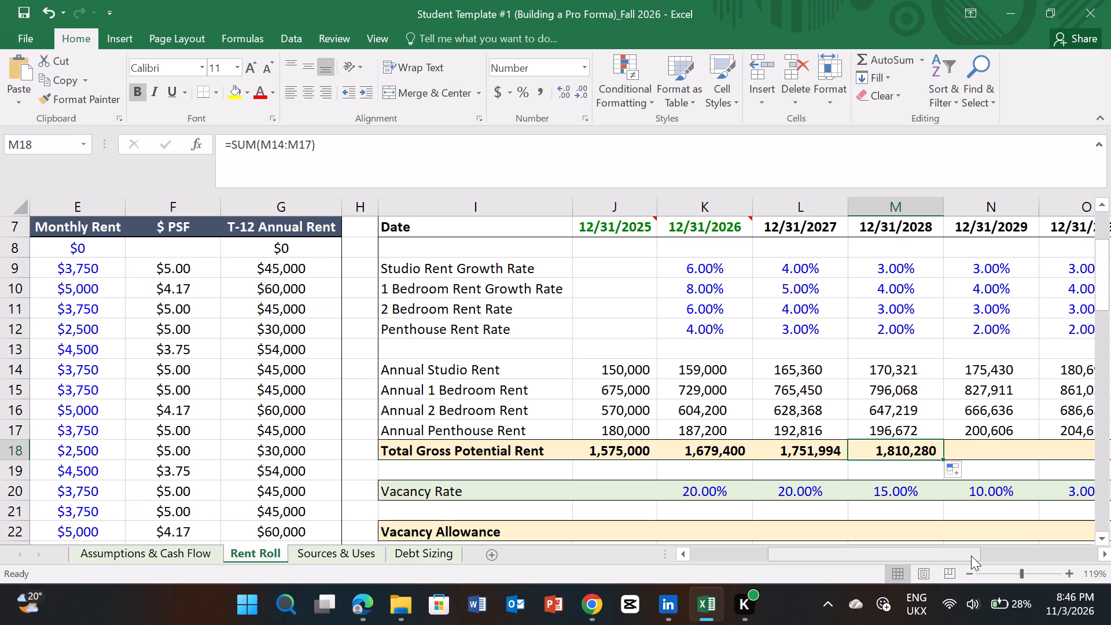
pyautogui.moveTo(972, 556); pyautogui.dragTo(1077, 554)
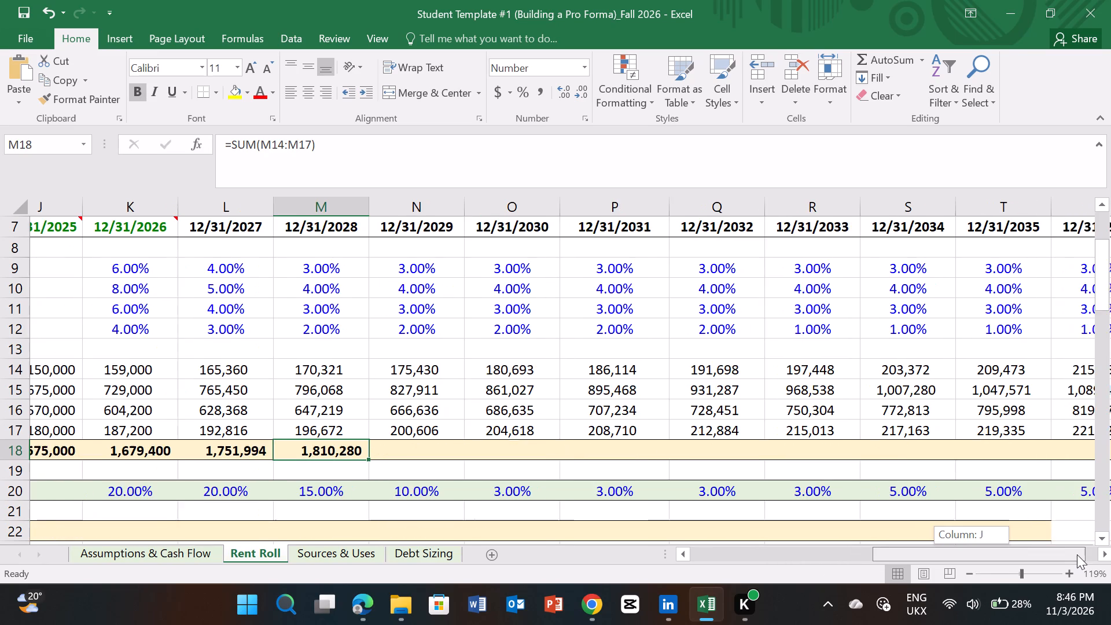
pyautogui.moveTo(1077, 554); pyautogui.dragTo(1090, 551)
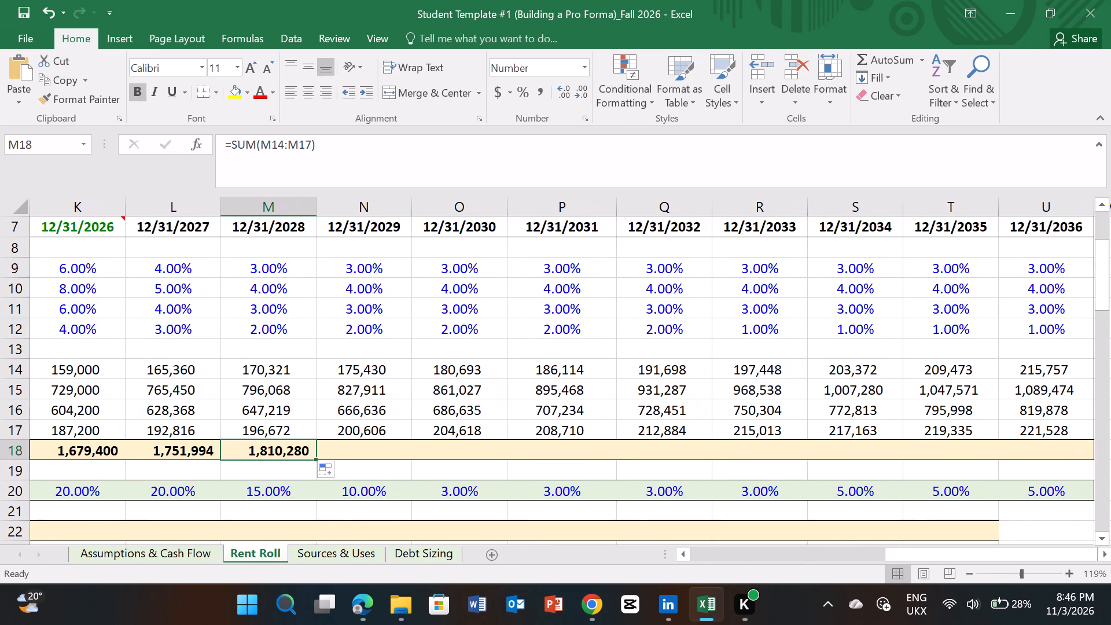
pyautogui.moveTo(315, 459); pyautogui.dragTo(426, 469)
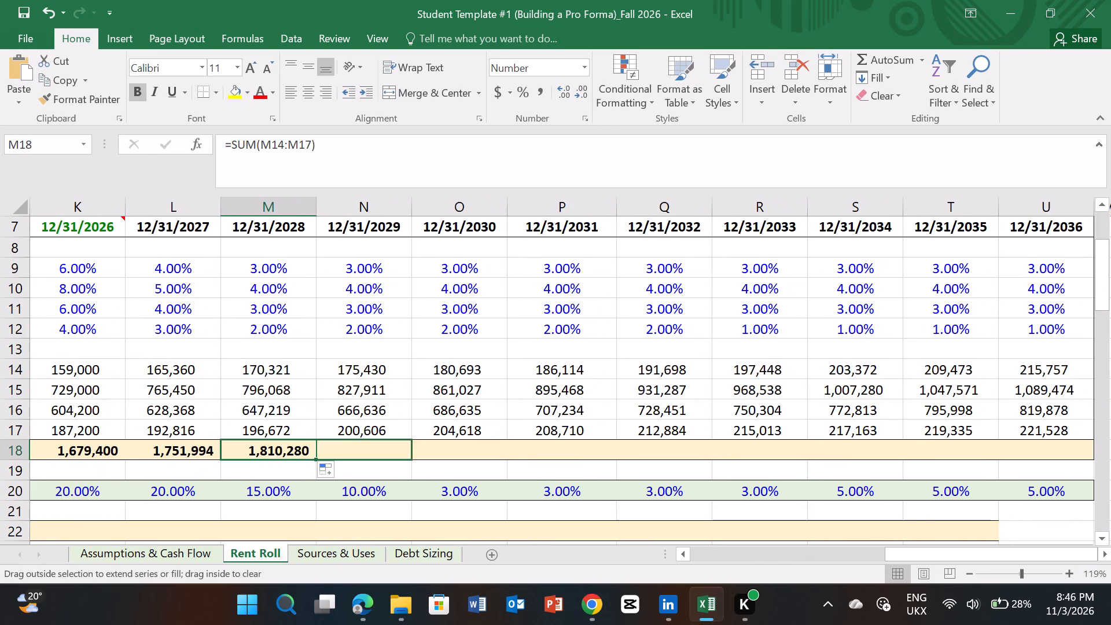
pyautogui.moveTo(426, 469); pyautogui.dragTo(986, 462)
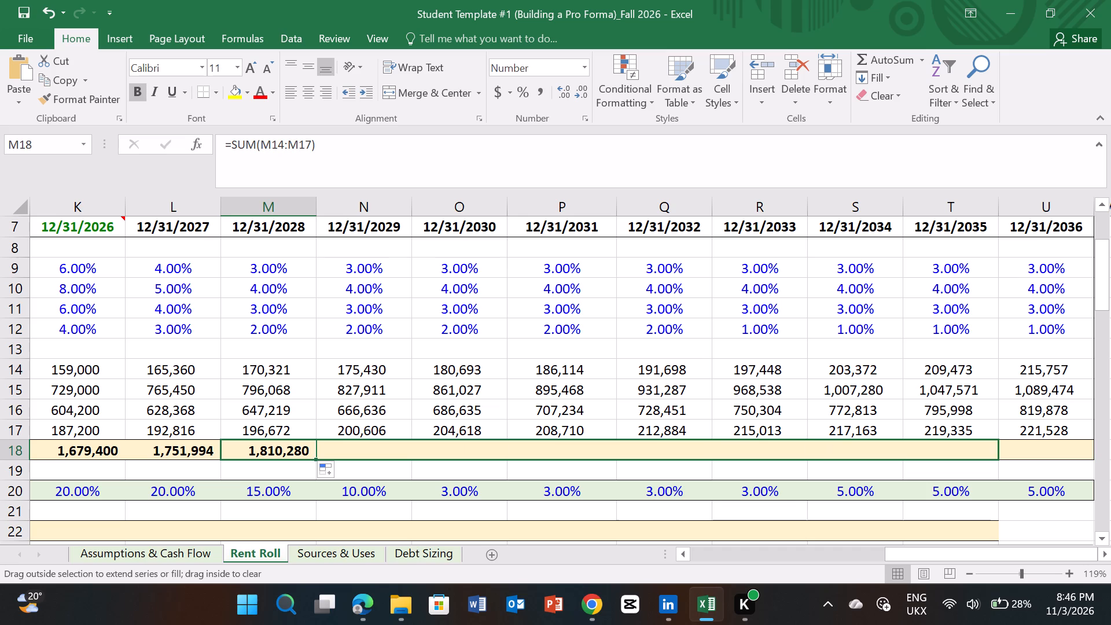
pyautogui.moveTo(986, 462); pyautogui.dragTo(1058, 453)
pyautogui.moveTo(1029, 461); pyautogui.dragTo(1024, 454, button='right')
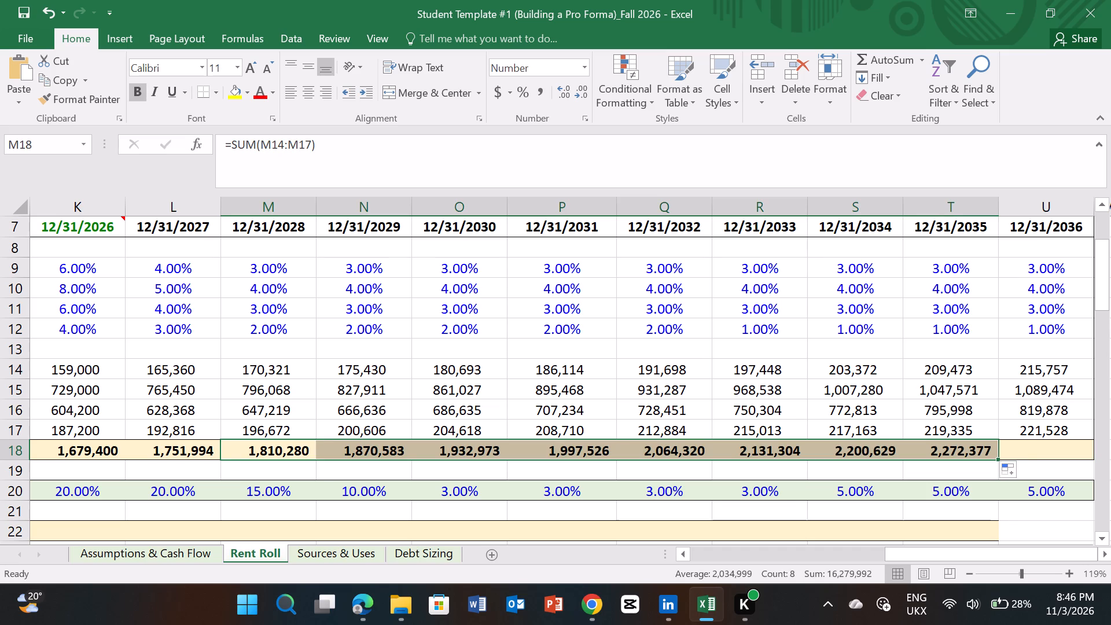
pyautogui.moveTo(996, 460); pyautogui.dragTo(1051, 459)
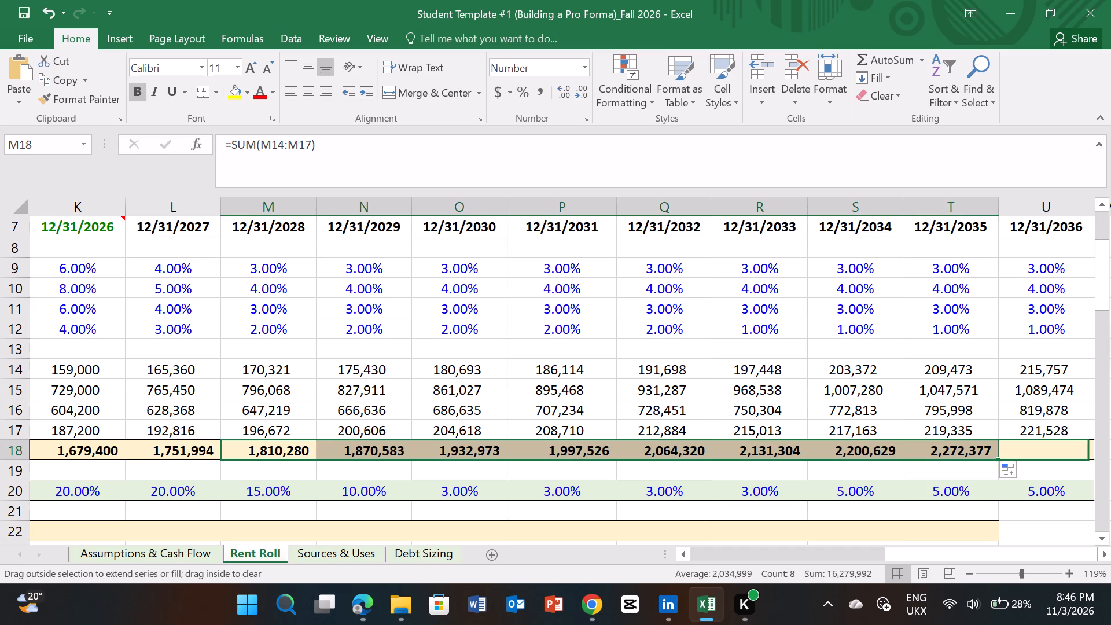
pyautogui.moveTo(1051, 459); pyautogui.dragTo(1067, 459)
pyautogui.click(1040, 451)
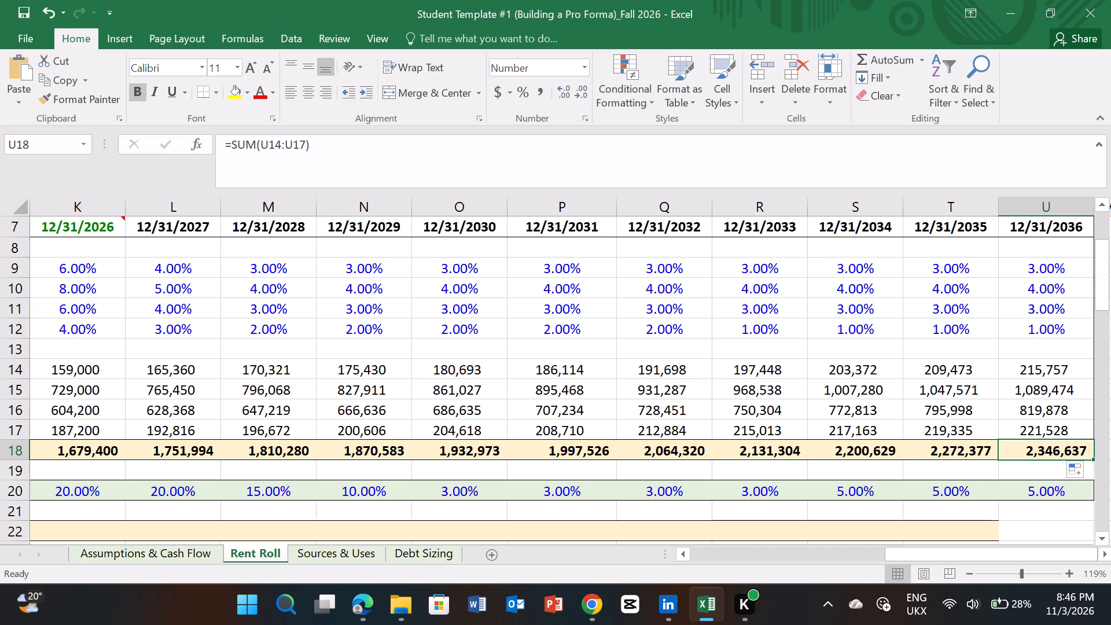
# Switch to Edge and read the Step 2 "Build Out the Pro Forma" slide, hiding the presentation controls that cover its text.
pyautogui.click(353, 606)
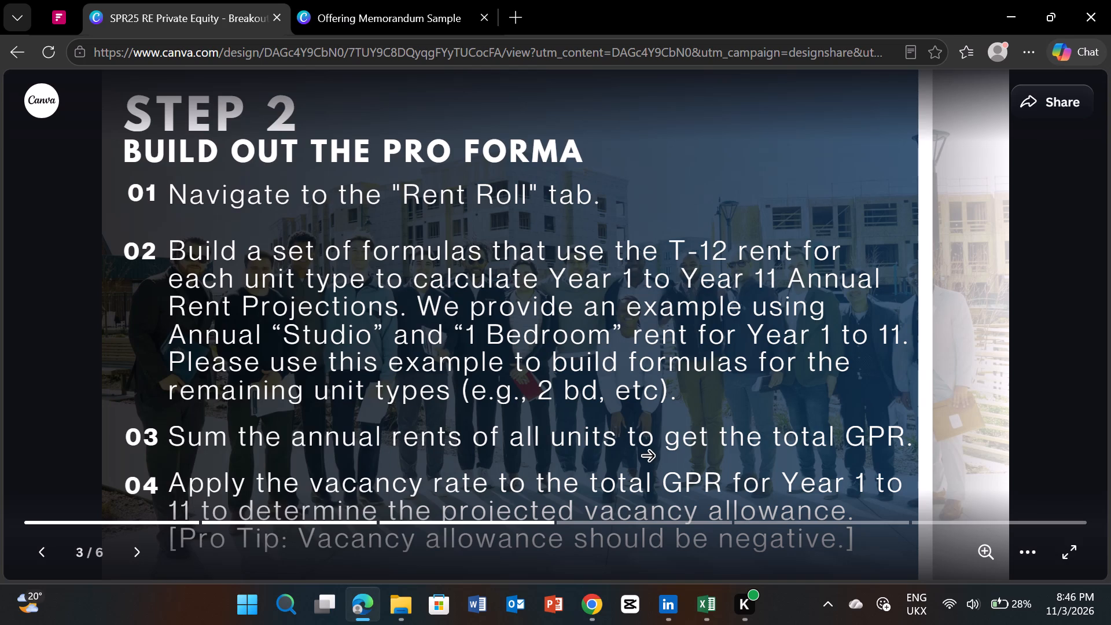
pyautogui.click(646, 454)
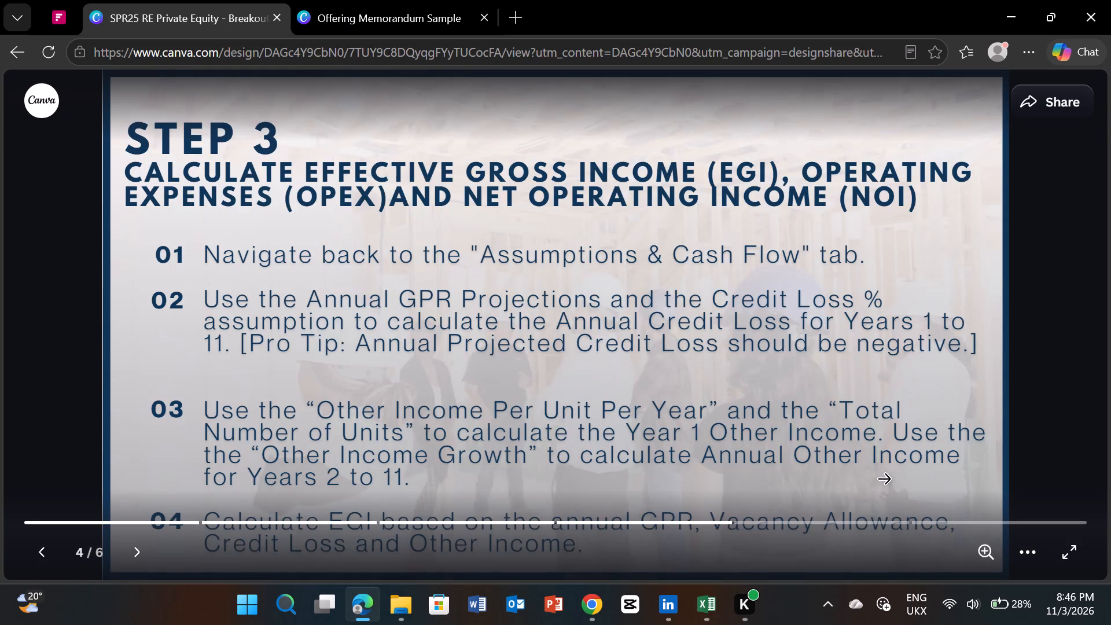
pyautogui.click(41, 556)
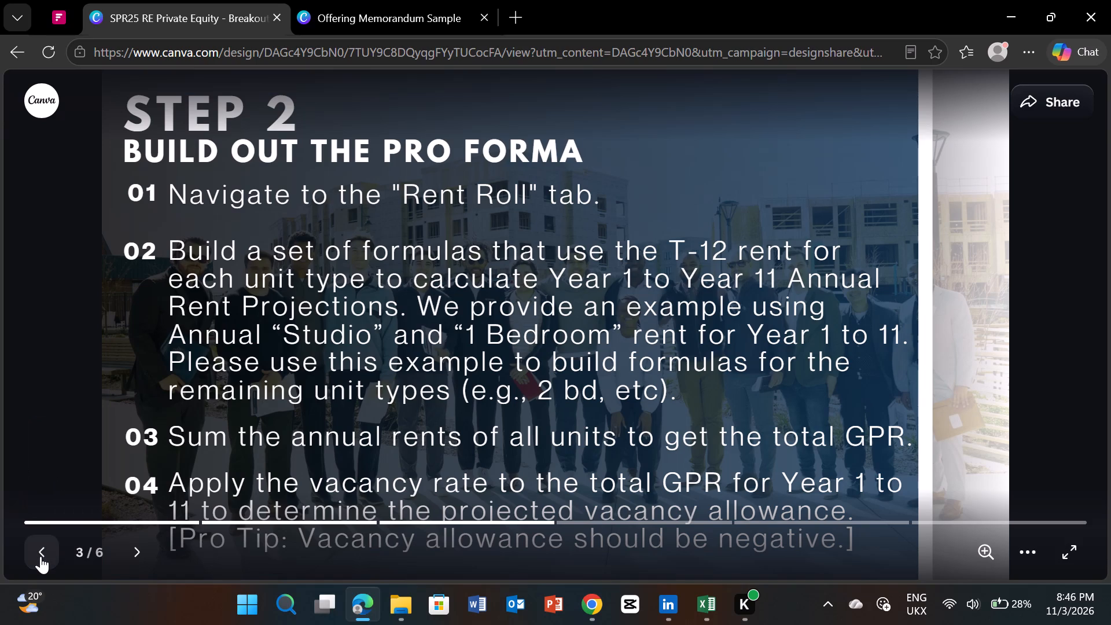
pyautogui.click(1022, 548)
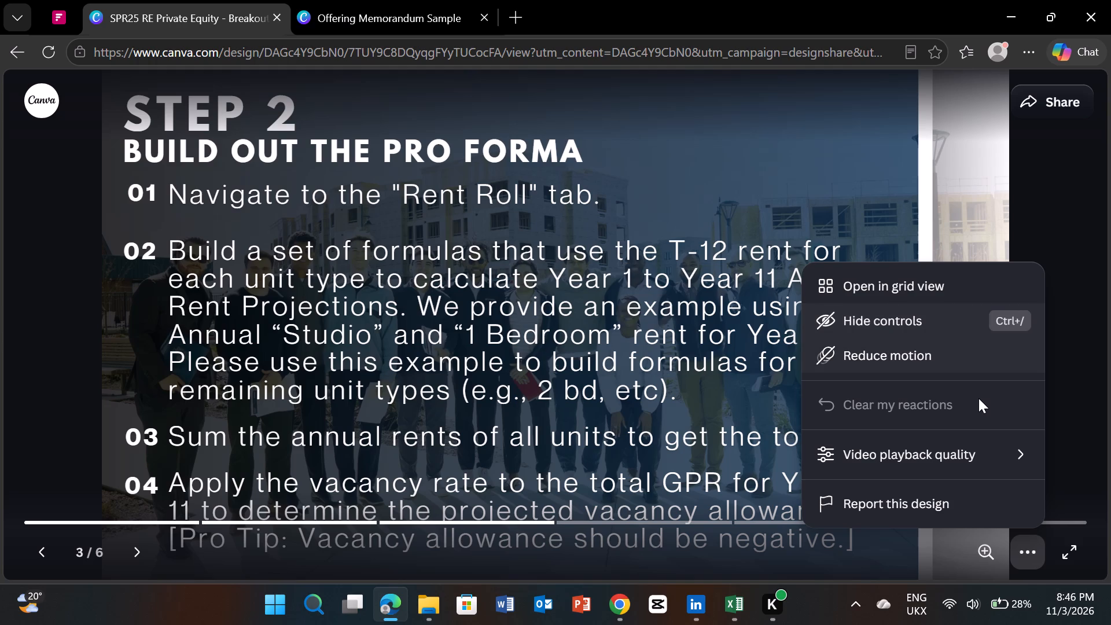
pyautogui.click(1092, 464)
pyautogui.hotkey('ctrl', '/')
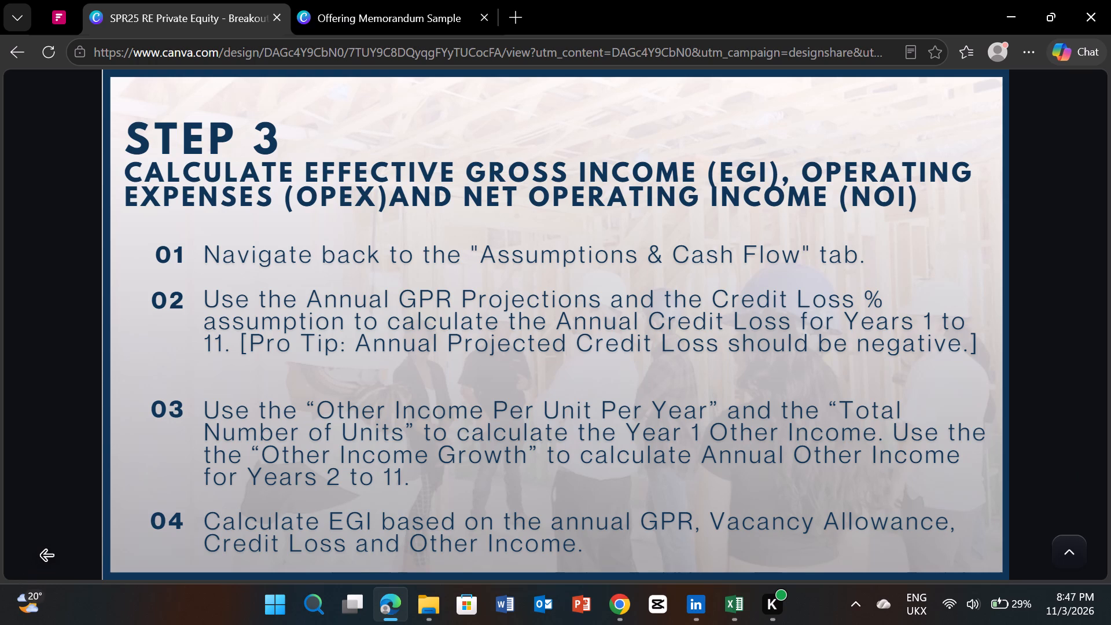
pyautogui.press('Up')
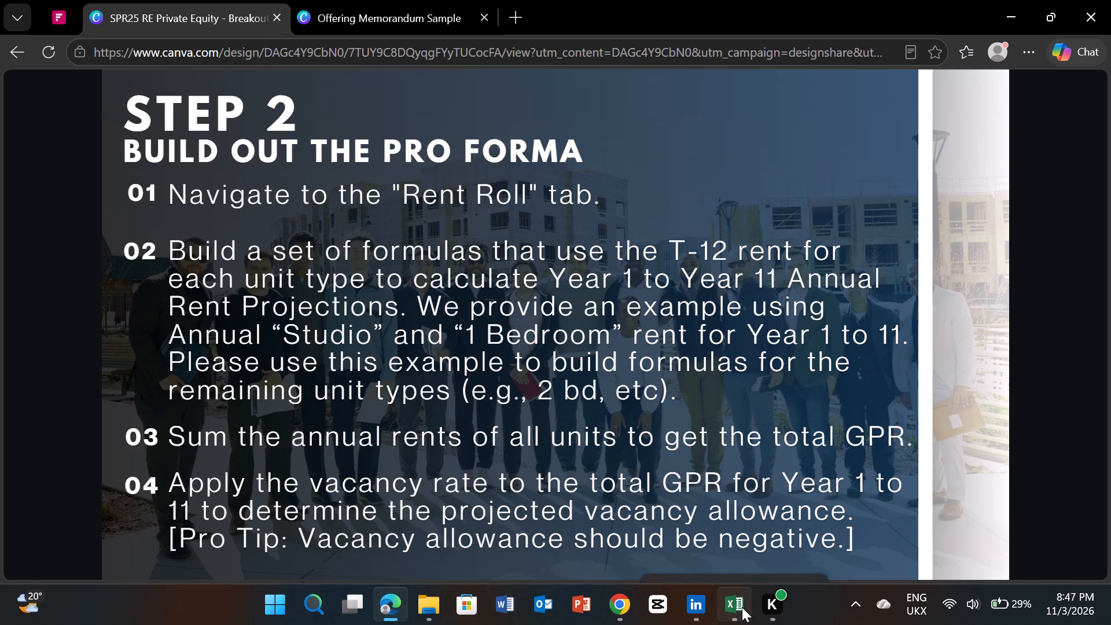
# Back in Excel, enter =K18*K20 in the 12/31/2026 Vacancy Allowance cell K22, consulting the Step 2 slide in Edge before entering it.
pyautogui.click(735, 528)
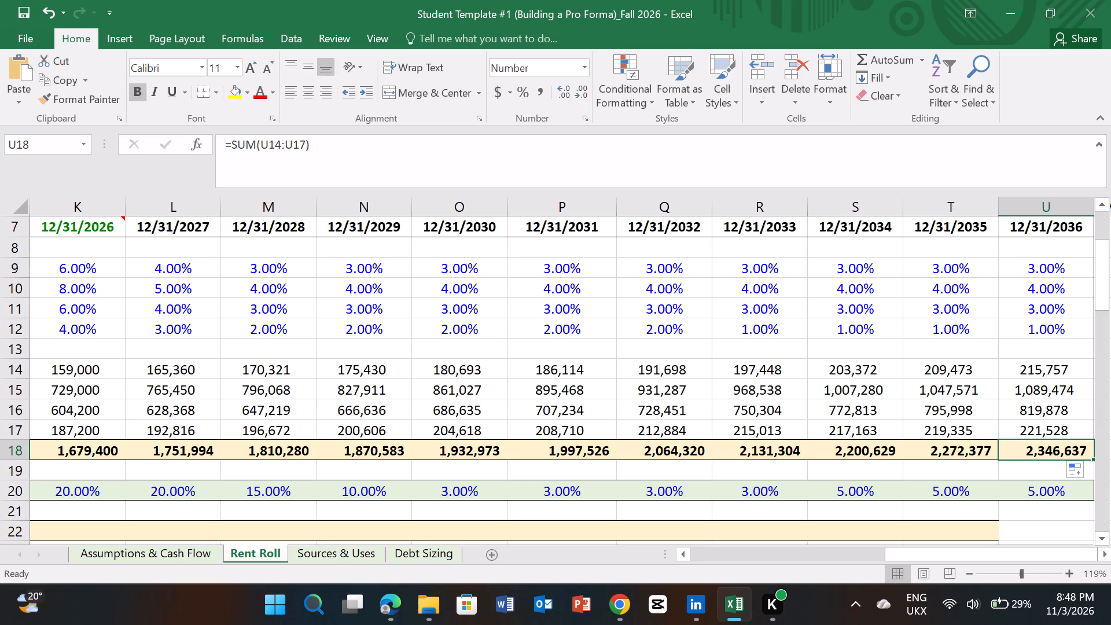
pyautogui.moveTo(909, 555); pyautogui.dragTo(907, 555)
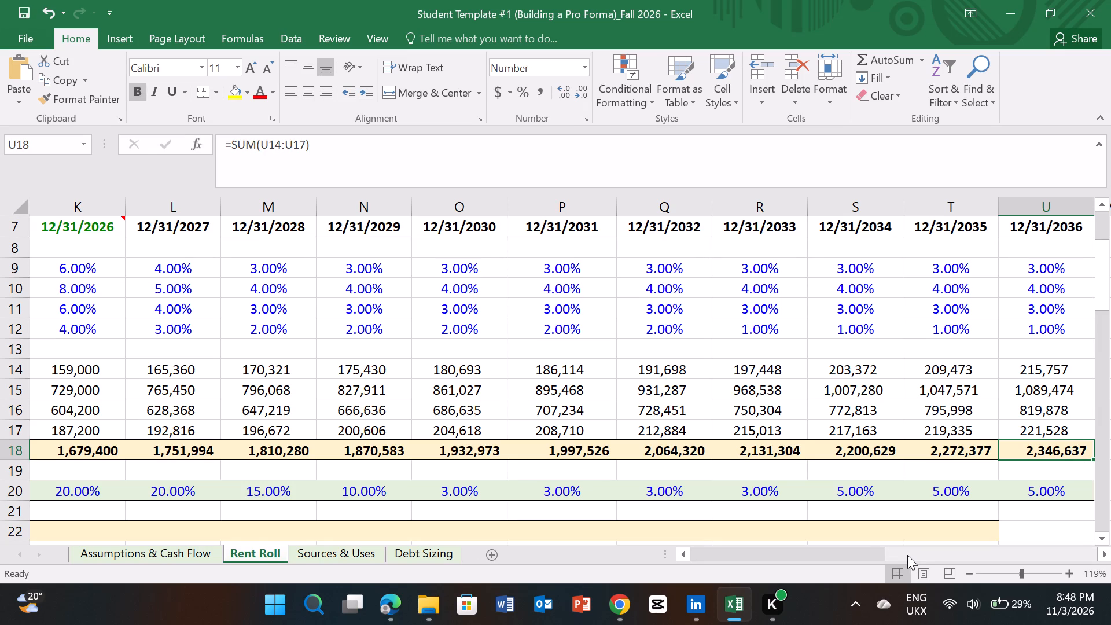
pyautogui.moveTo(907, 555); pyautogui.dragTo(719, 542)
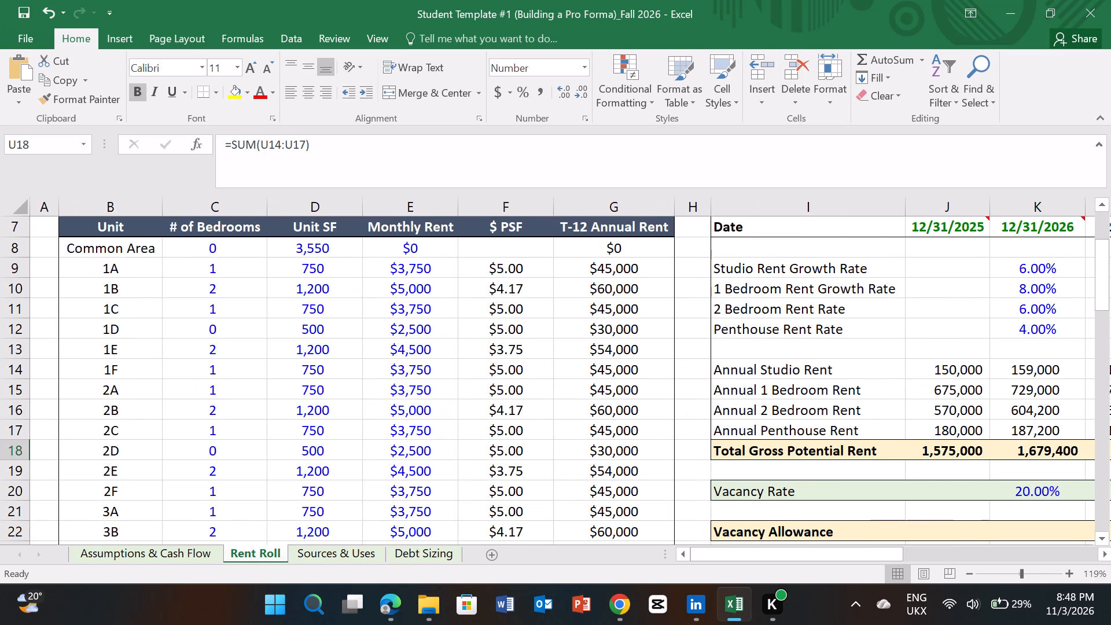
pyautogui.scroll(-1, 782, 442)
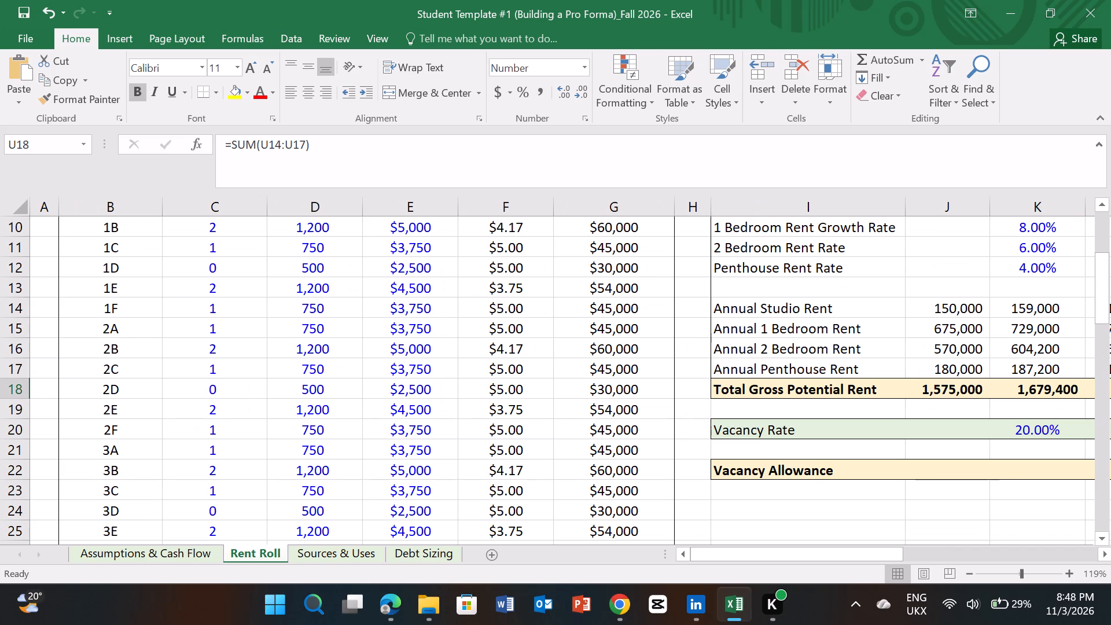
pyautogui.click(1043, 468)
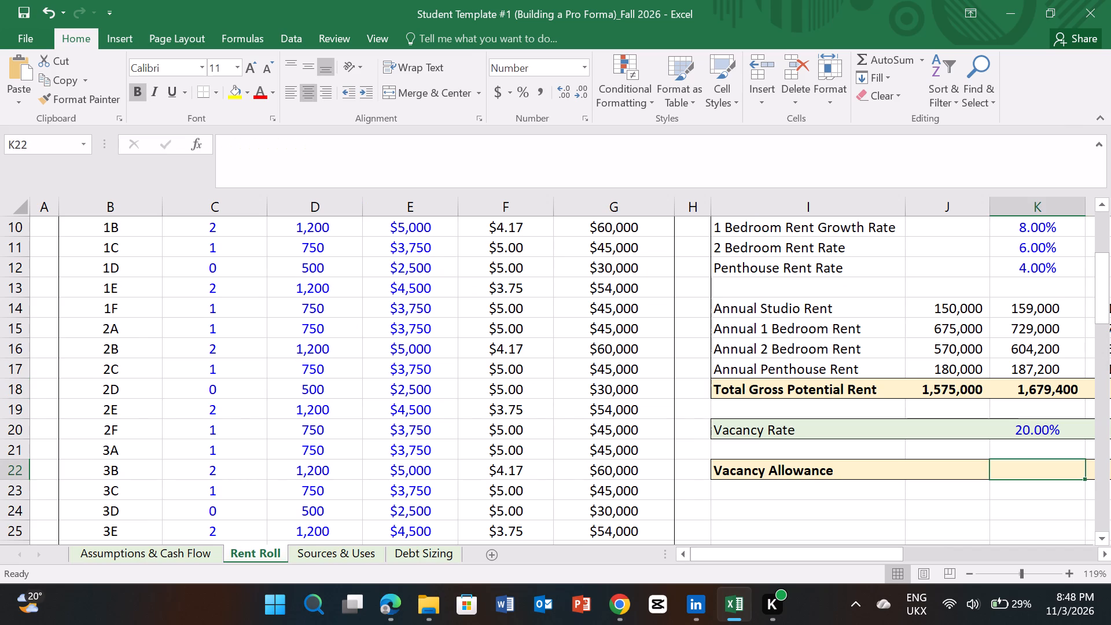
pyautogui.click(389, 612)
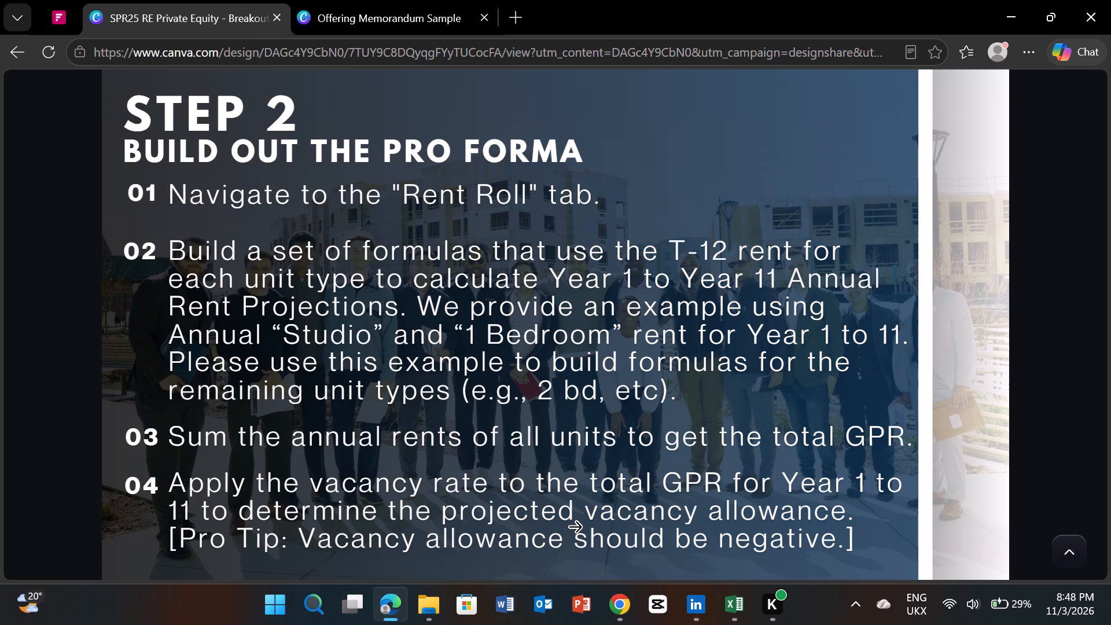
pyautogui.click(721, 597)
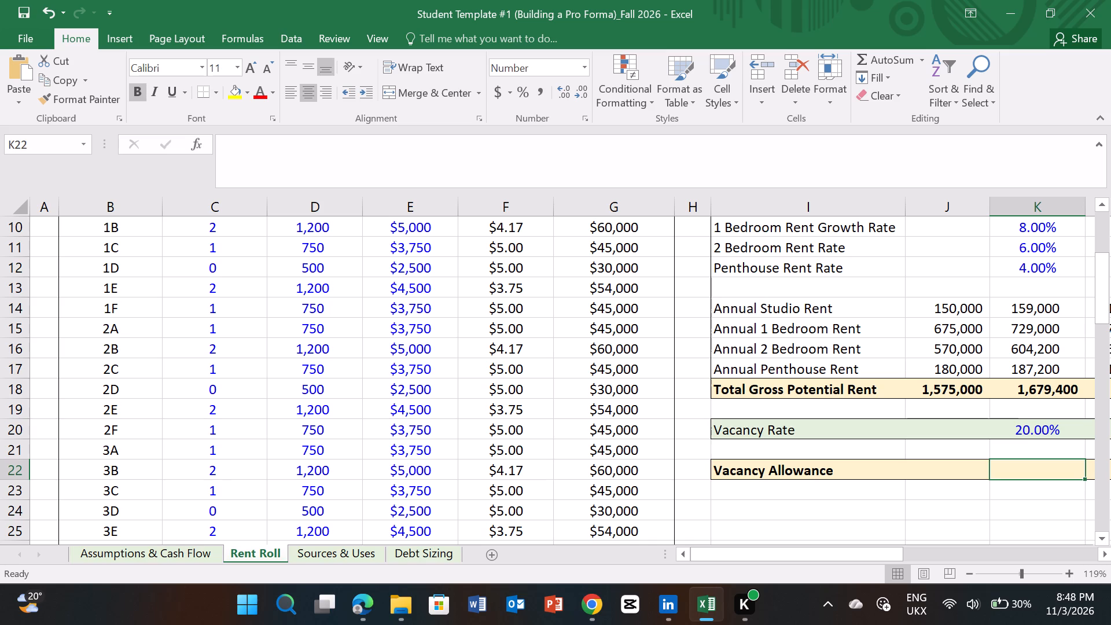
pyautogui.press('=')
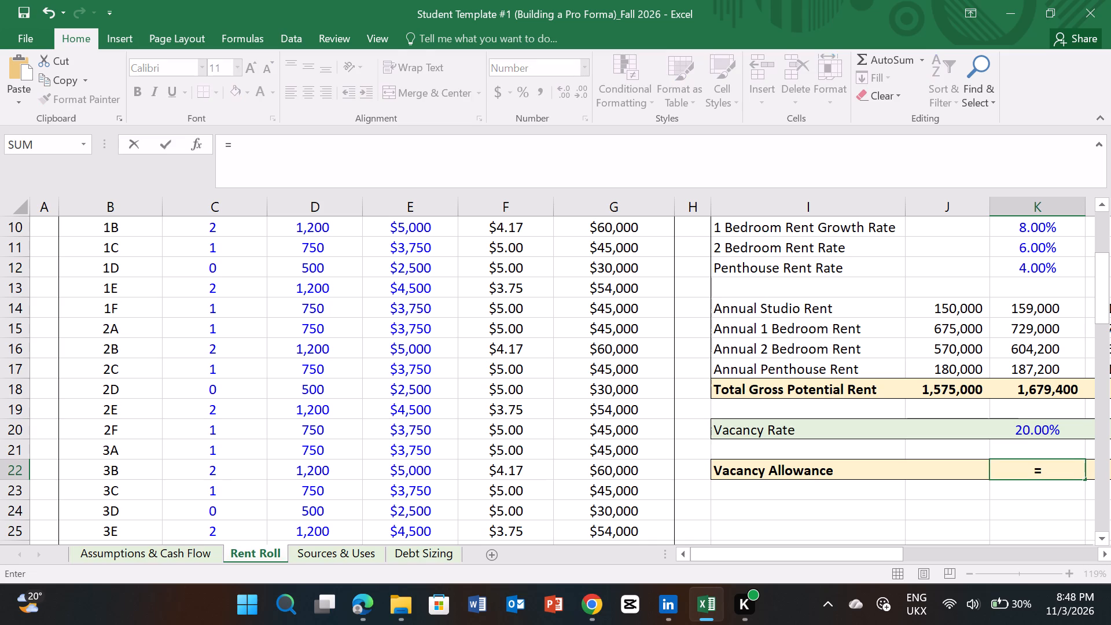
pyautogui.click(1045, 391)
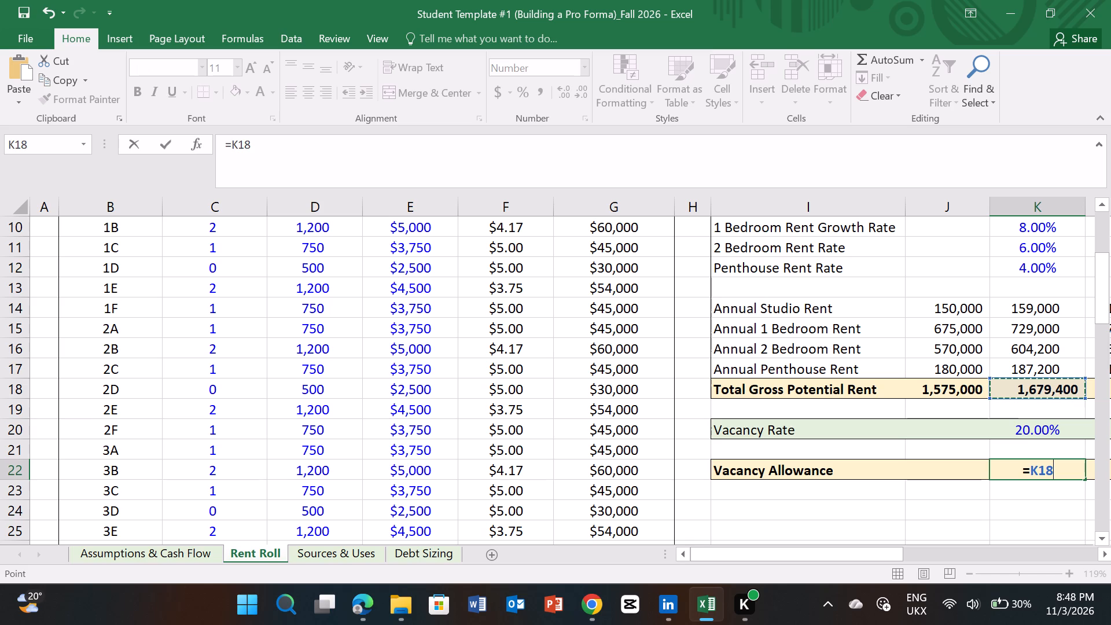
pyautogui.hotkey('shift', '*')
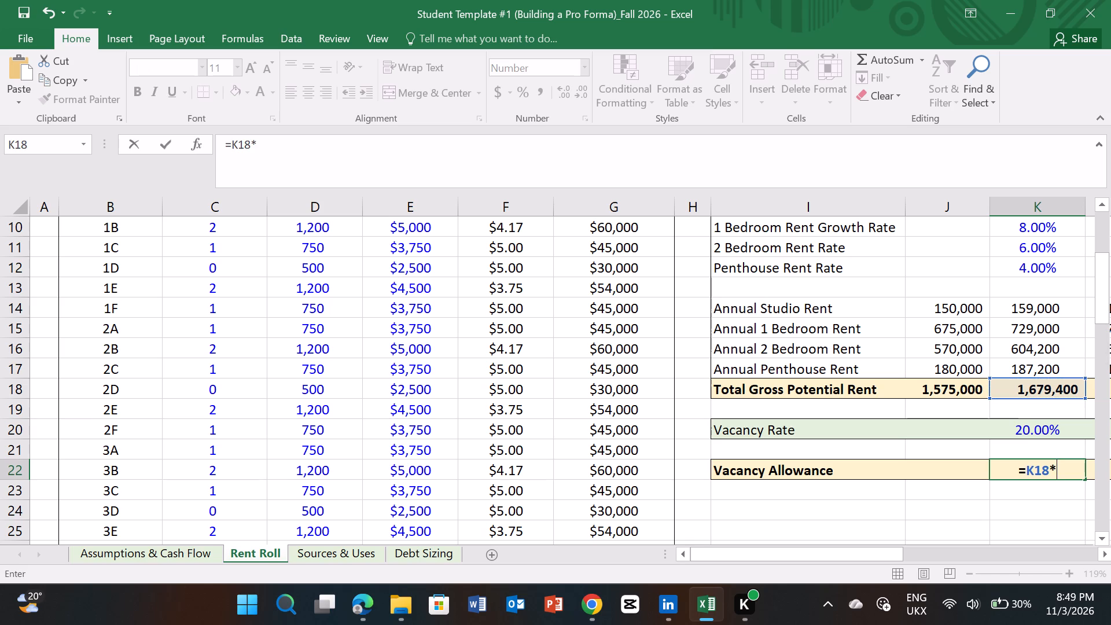
pyautogui.click(1046, 433)
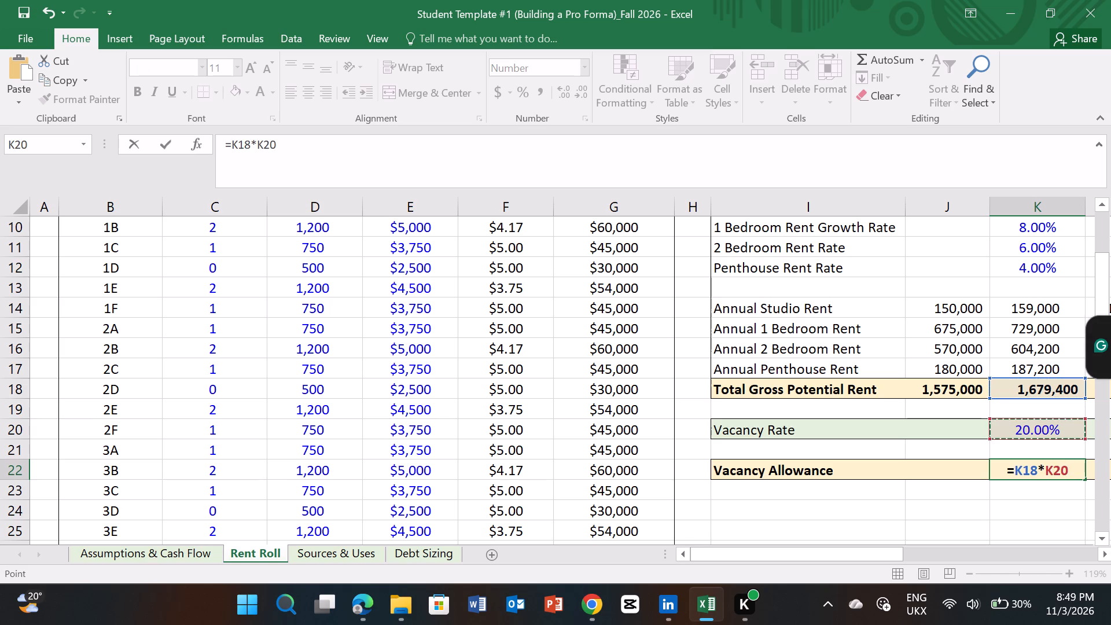
pyautogui.press('Return')
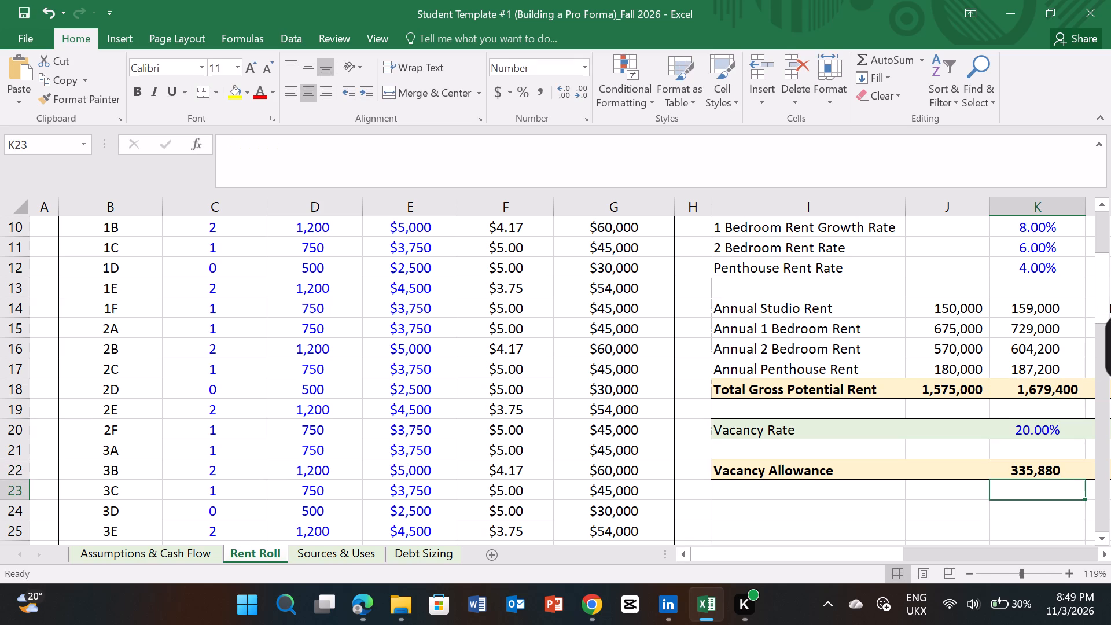
pyautogui.click(1032, 474)
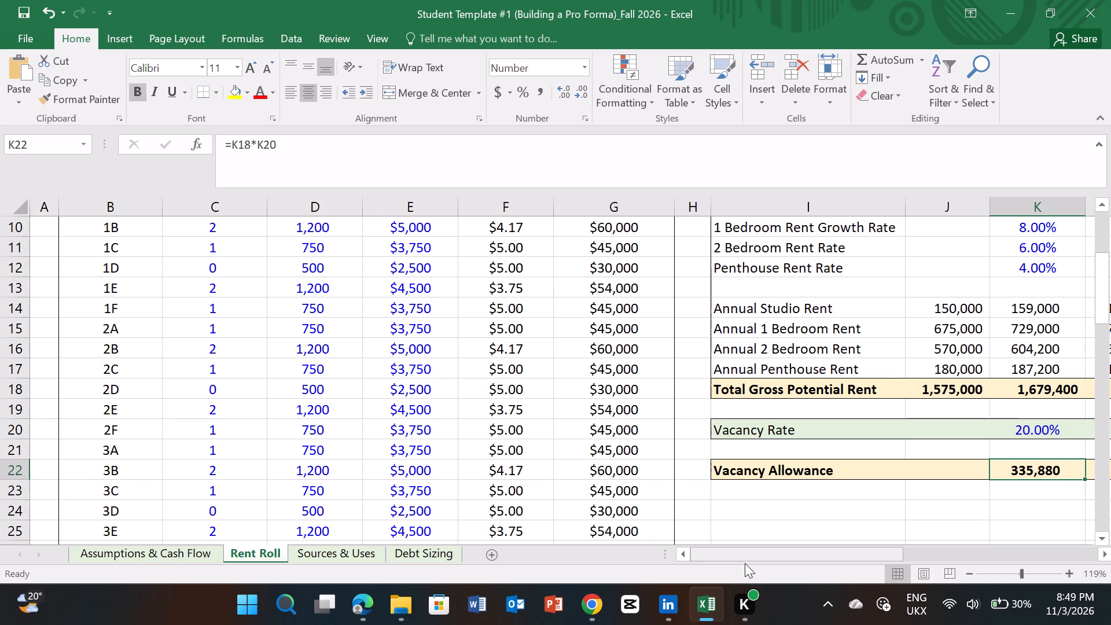
# Compare the Step 2 slide's vacancy allowance instructions in Edge with rows 18 to 22 of the Rent Roll sheet in Excel, across all year columns.
pyautogui.click(354, 604)
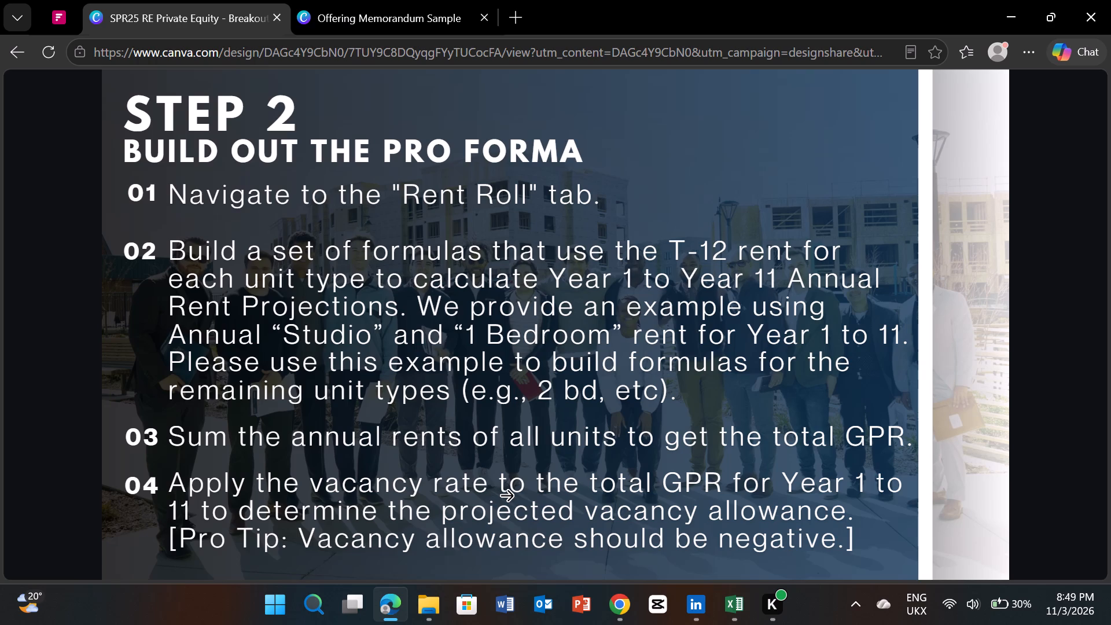
pyautogui.click(733, 600)
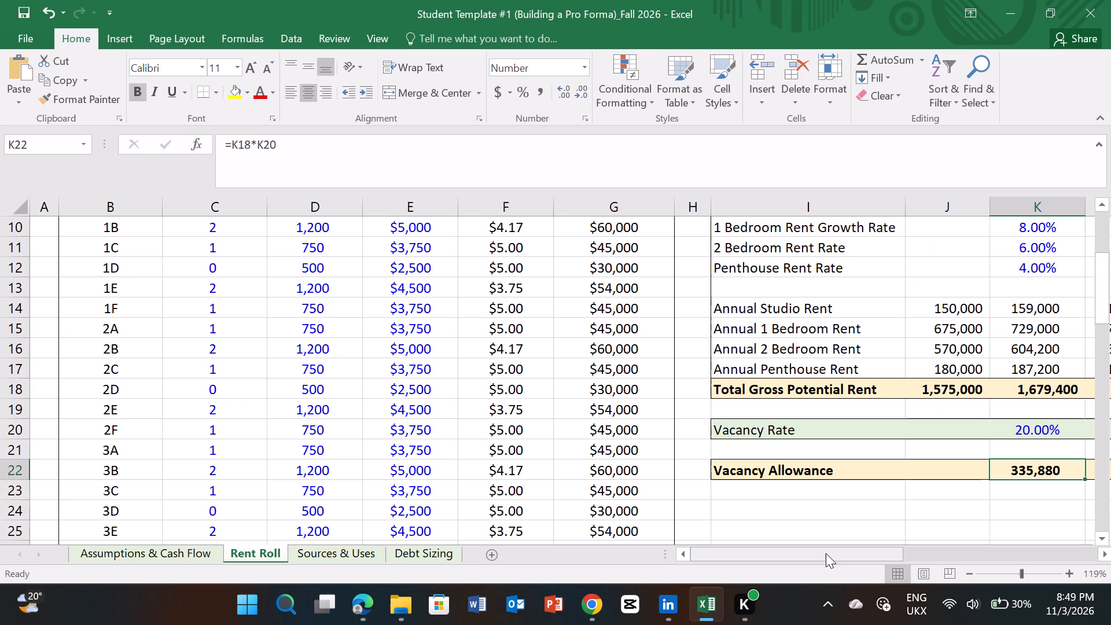
pyautogui.moveTo(826, 553); pyautogui.dragTo(935, 544)
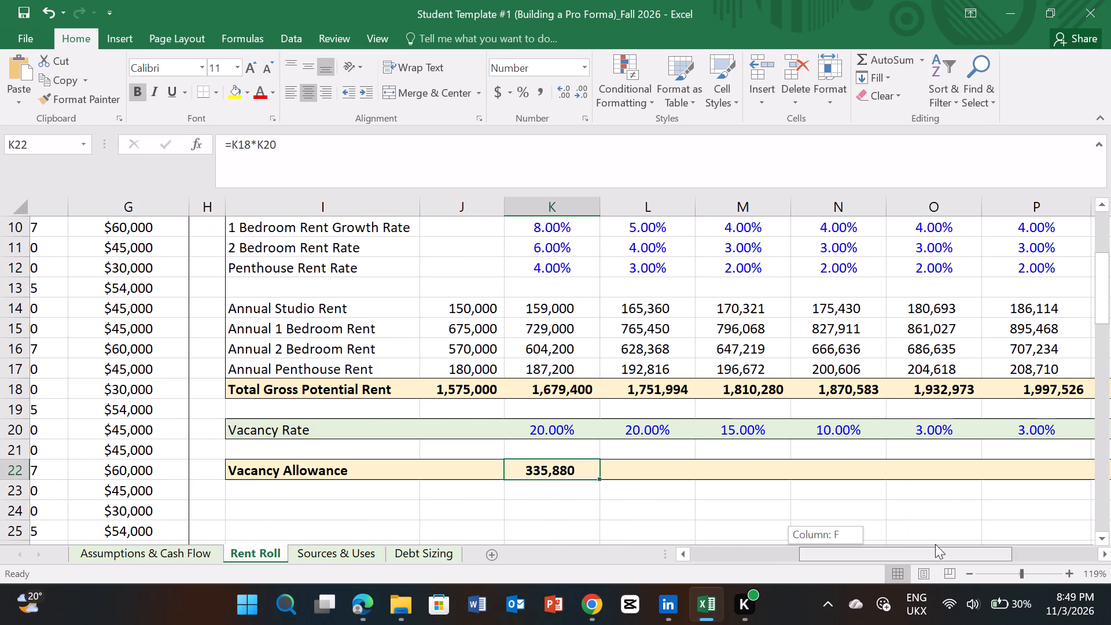
pyautogui.moveTo(935, 544); pyautogui.dragTo(1046, 542)
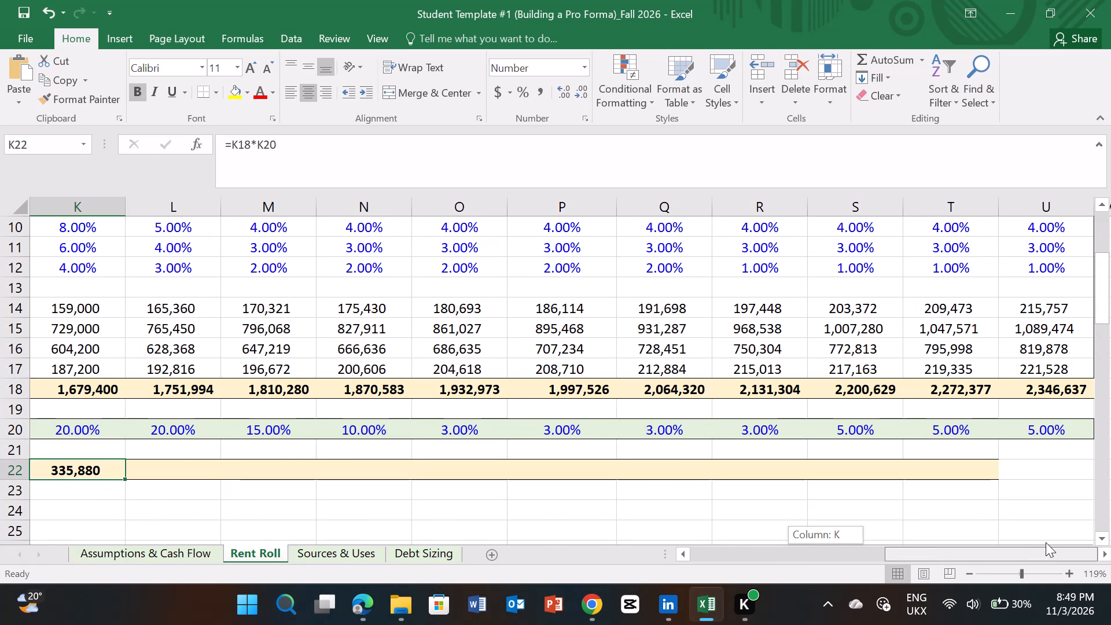
pyautogui.moveTo(1046, 542); pyautogui.dragTo(1046, 542)
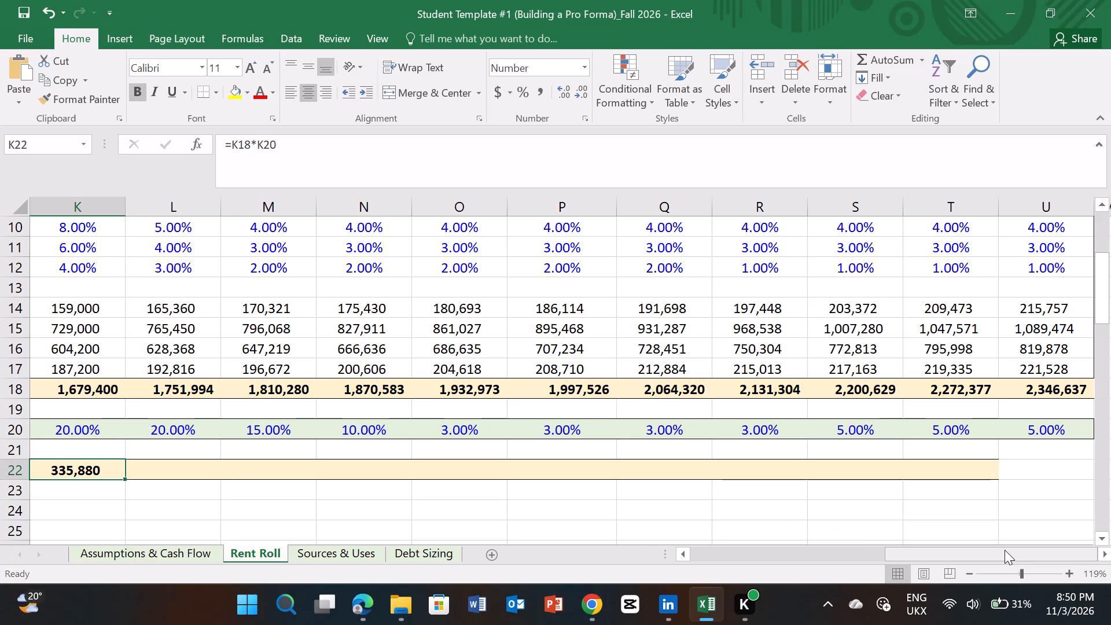
pyautogui.moveTo(1005, 550); pyautogui.dragTo(832, 549)
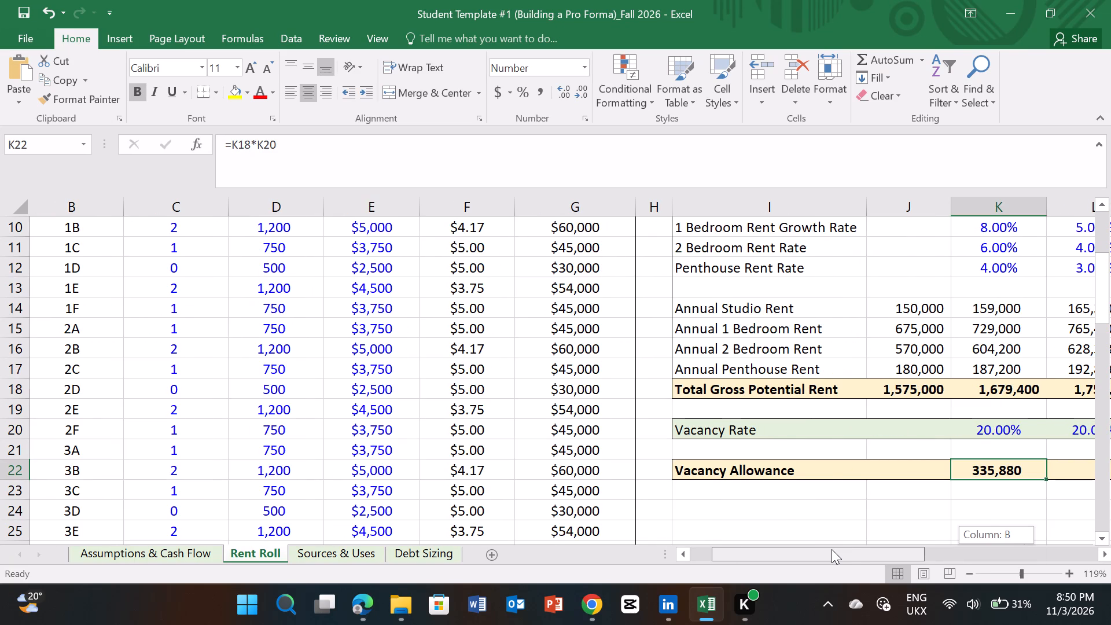
pyautogui.moveTo(832, 549); pyautogui.dragTo(796, 550)
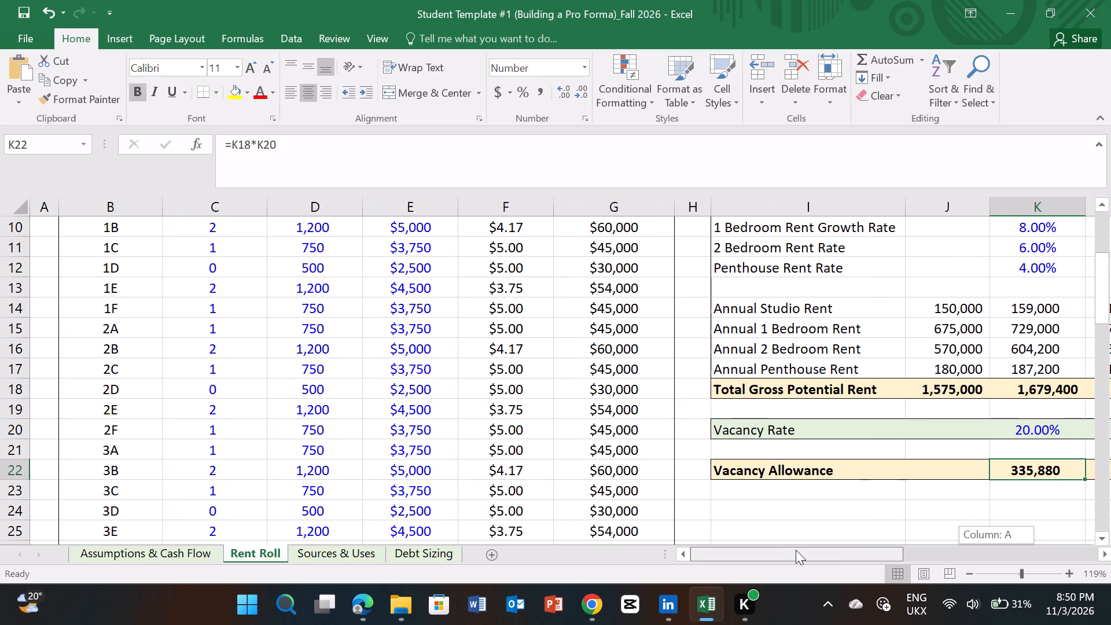
pyautogui.moveTo(796, 550); pyautogui.dragTo(796, 549)
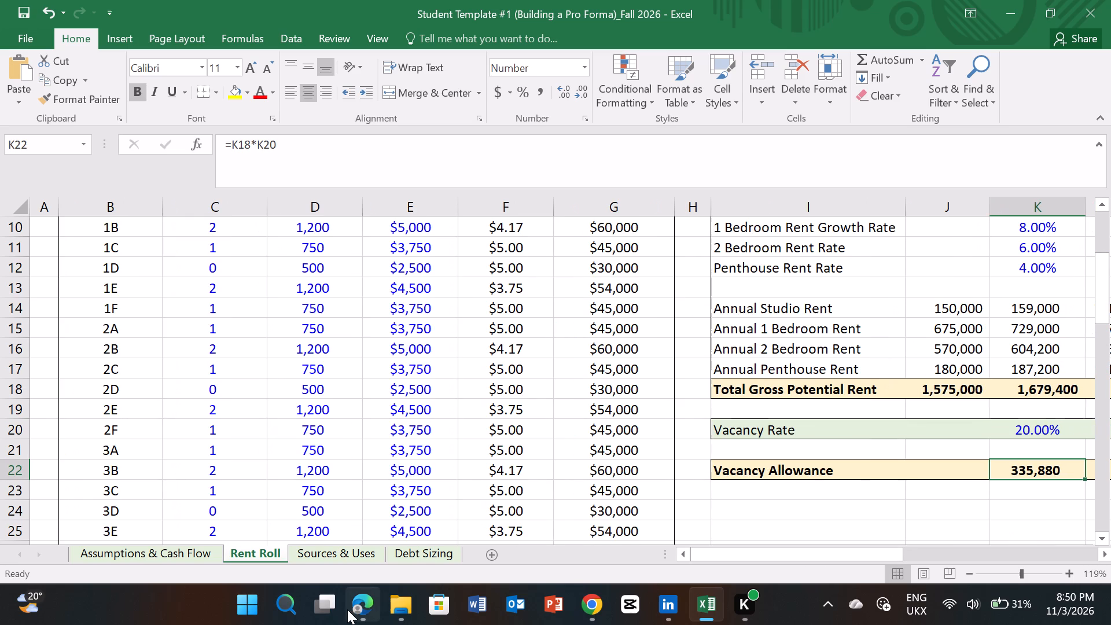
pyautogui.click(347, 609)
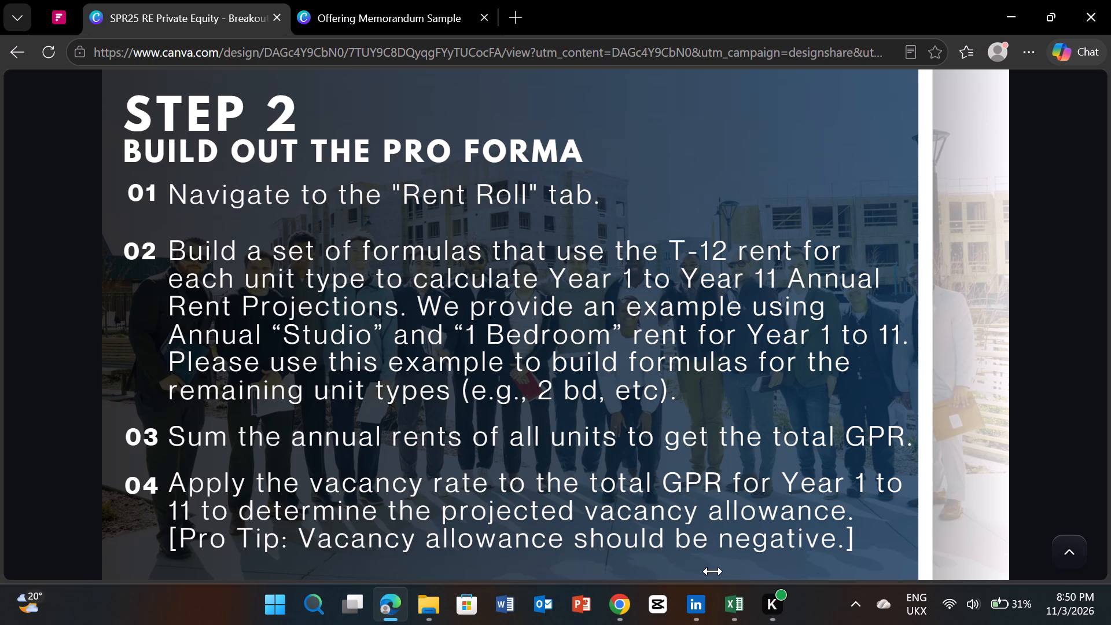
pyautogui.click(730, 603)
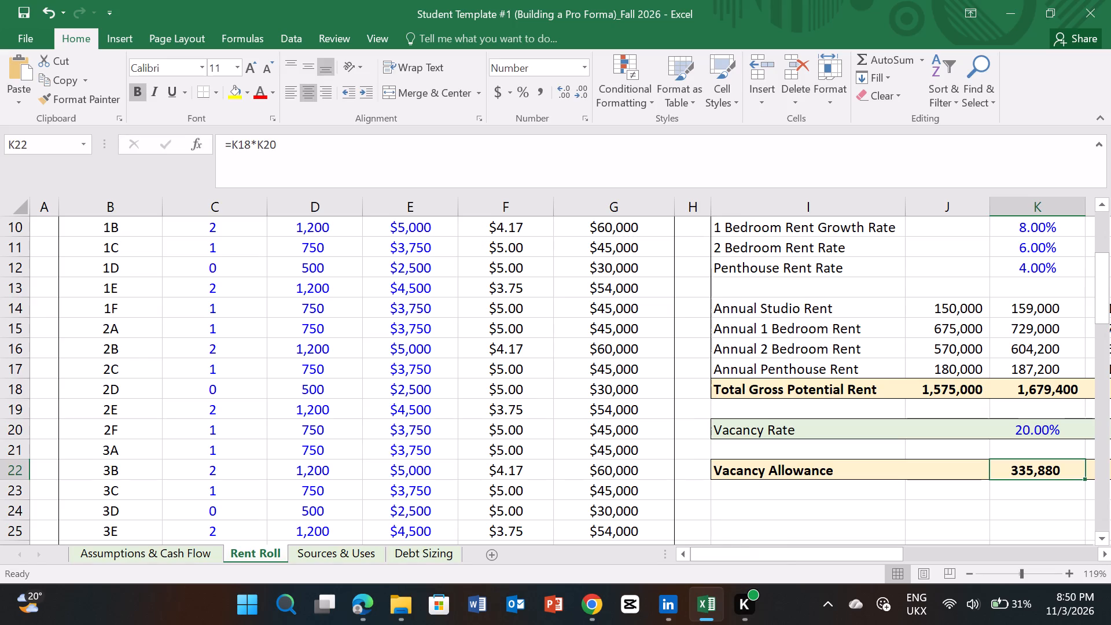
pyautogui.moveTo(887, 554); pyautogui.dragTo(1007, 546)
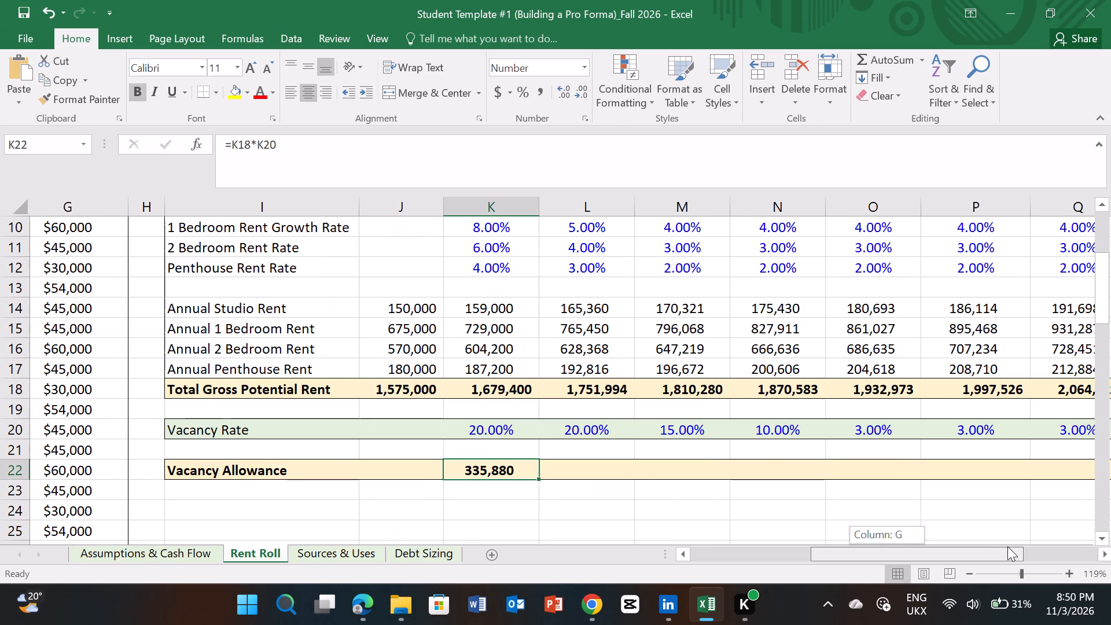
pyautogui.moveTo(1007, 546); pyautogui.dragTo(1069, 539)
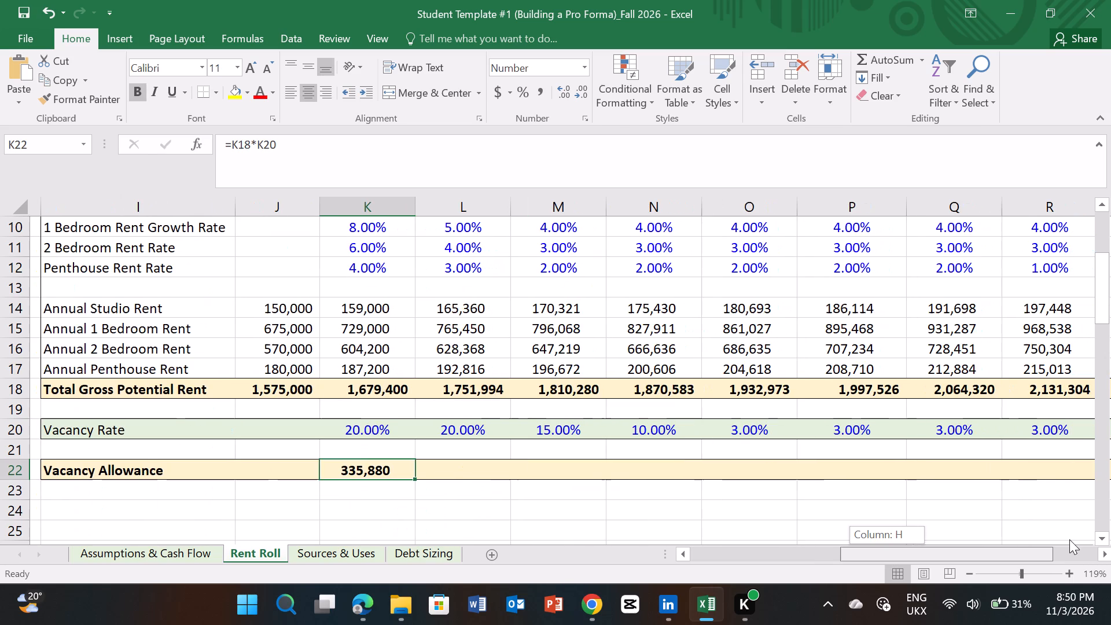
pyautogui.moveTo(1069, 539); pyautogui.dragTo(1082, 539)
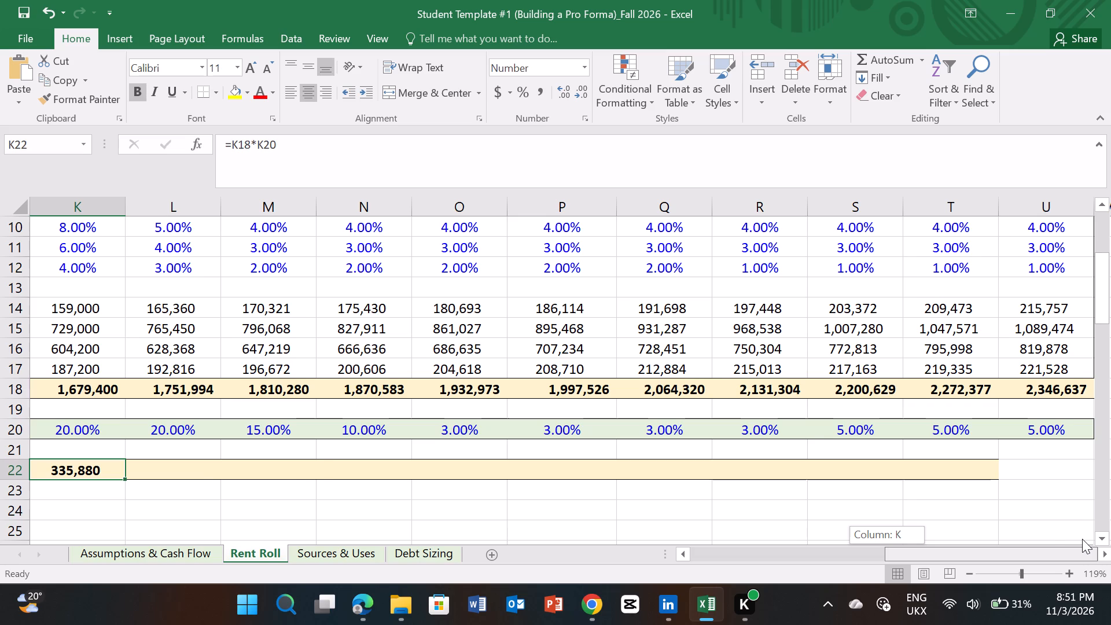
pyautogui.moveTo(1082, 539); pyautogui.dragTo(1051, 539)
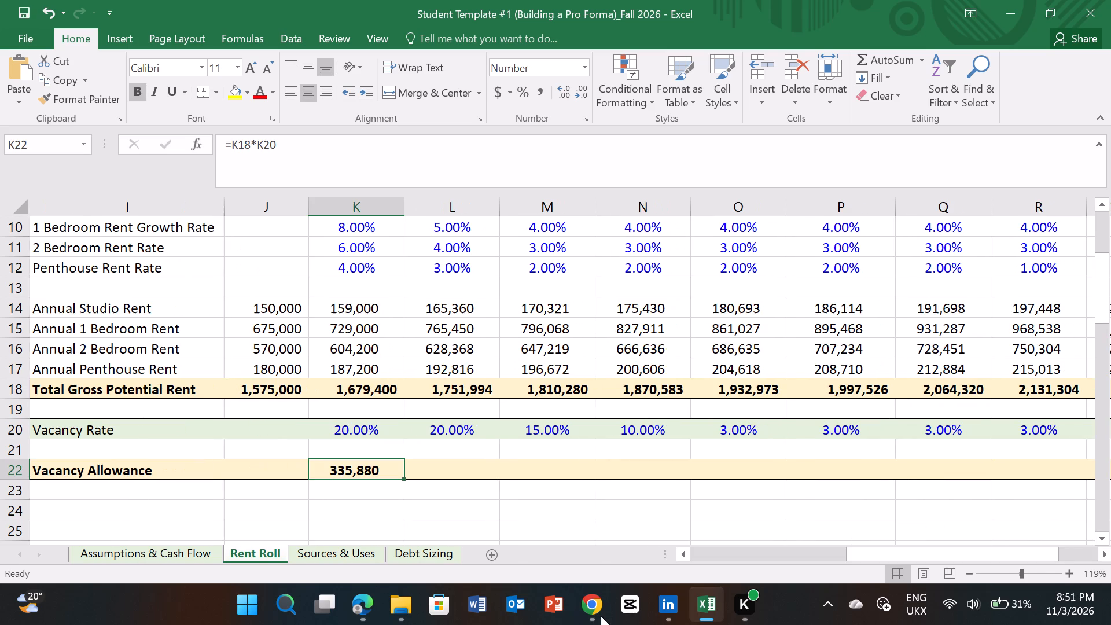
pyautogui.click(357, 602)
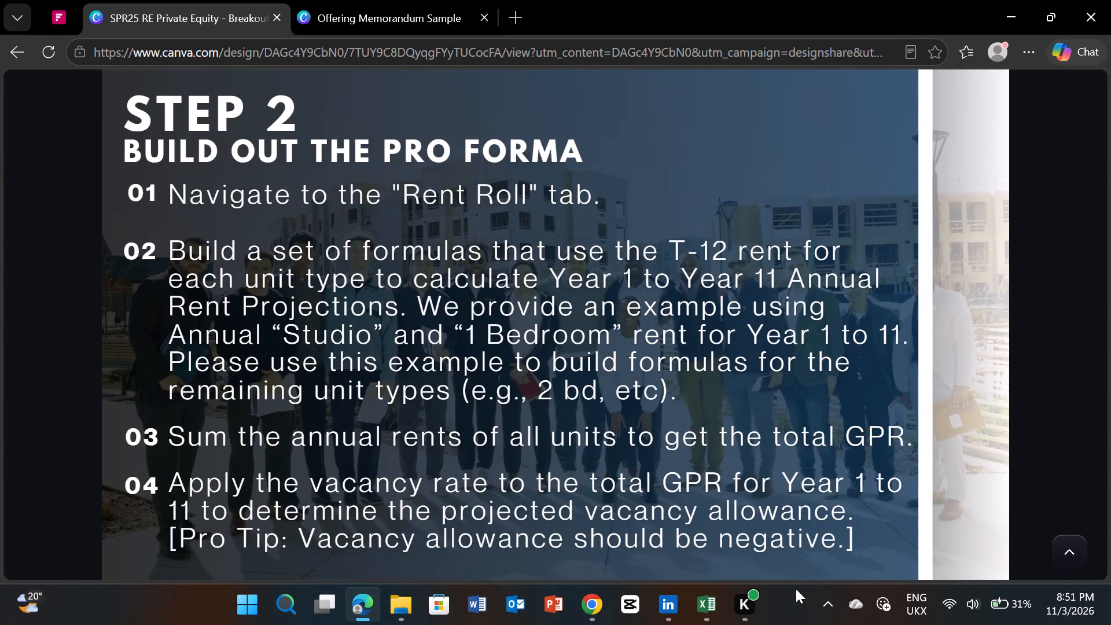
pyautogui.click(717, 604)
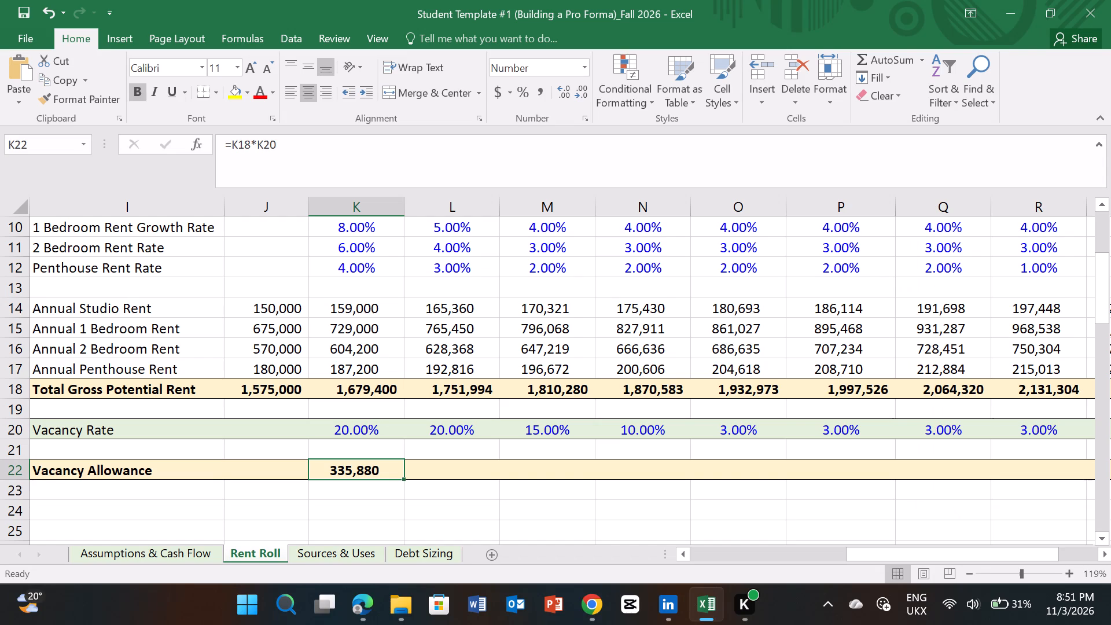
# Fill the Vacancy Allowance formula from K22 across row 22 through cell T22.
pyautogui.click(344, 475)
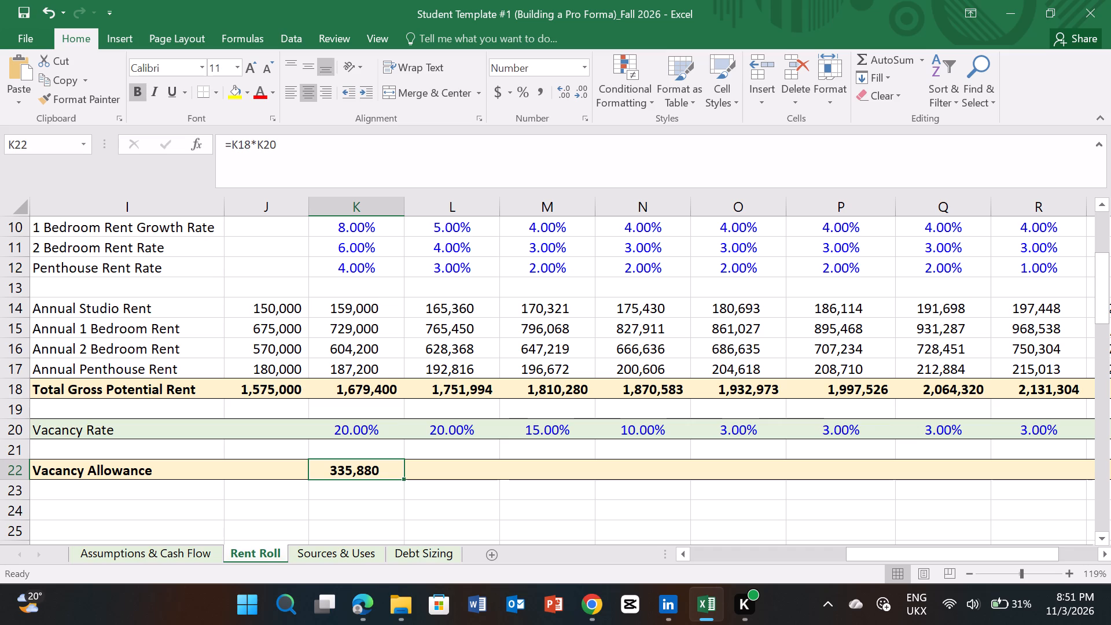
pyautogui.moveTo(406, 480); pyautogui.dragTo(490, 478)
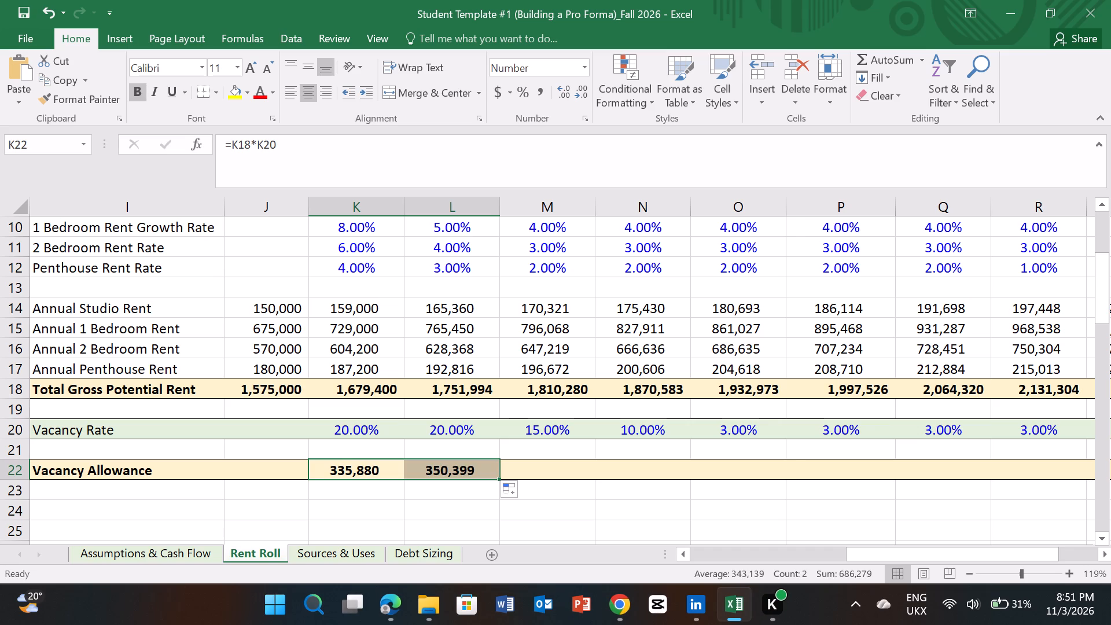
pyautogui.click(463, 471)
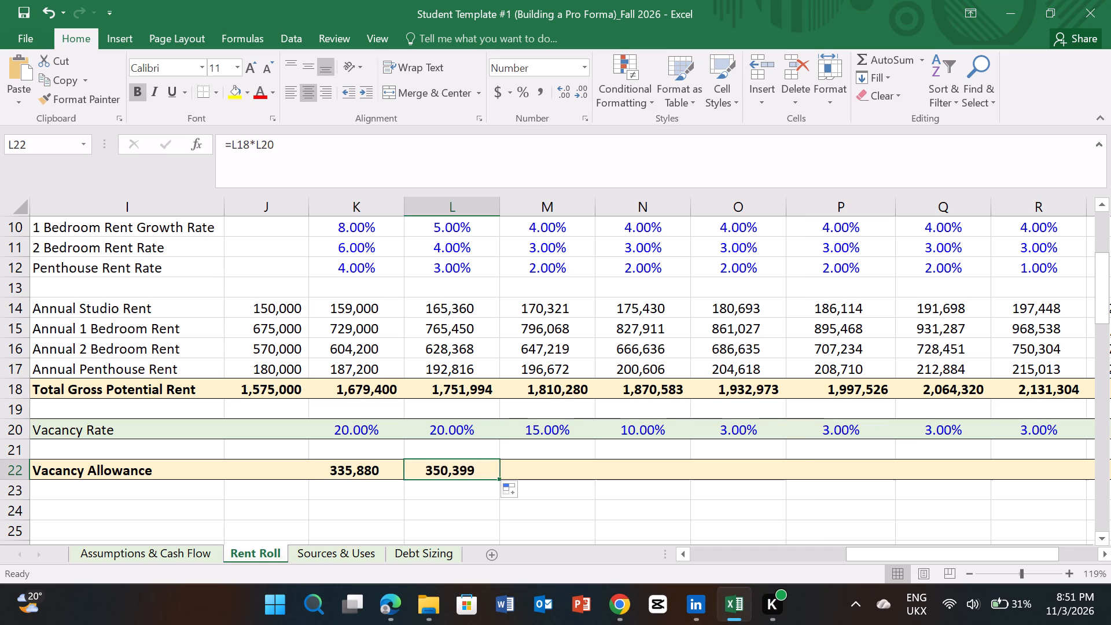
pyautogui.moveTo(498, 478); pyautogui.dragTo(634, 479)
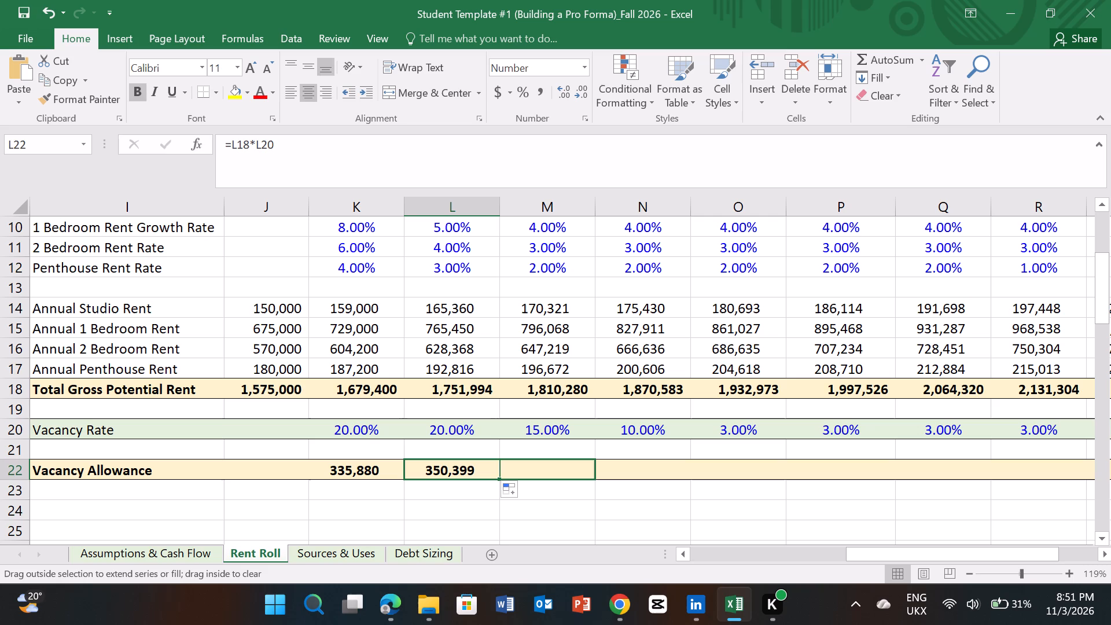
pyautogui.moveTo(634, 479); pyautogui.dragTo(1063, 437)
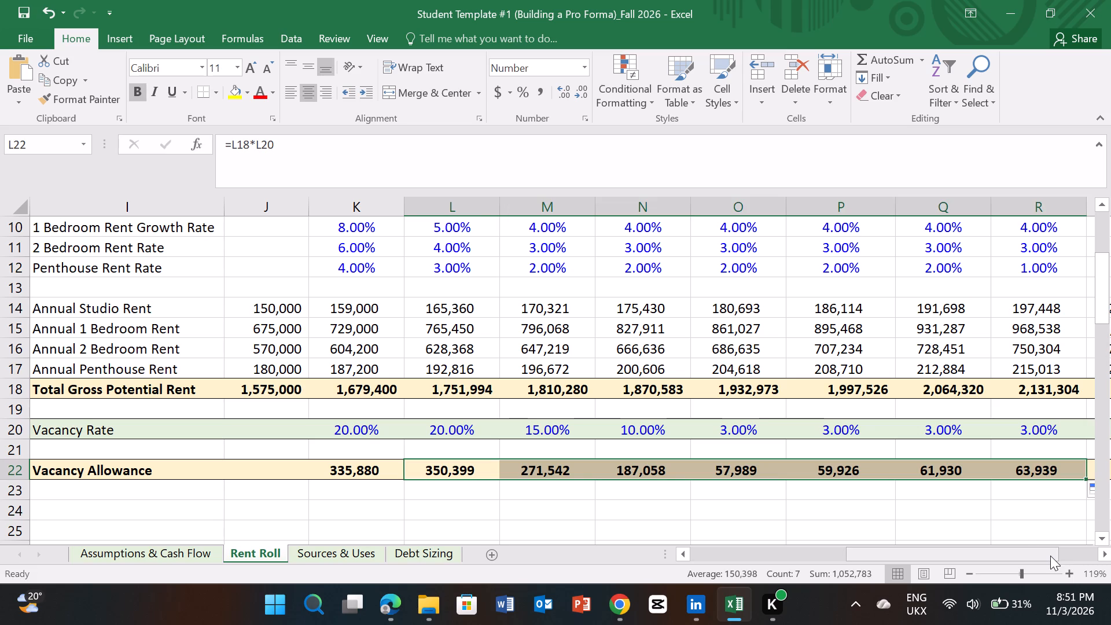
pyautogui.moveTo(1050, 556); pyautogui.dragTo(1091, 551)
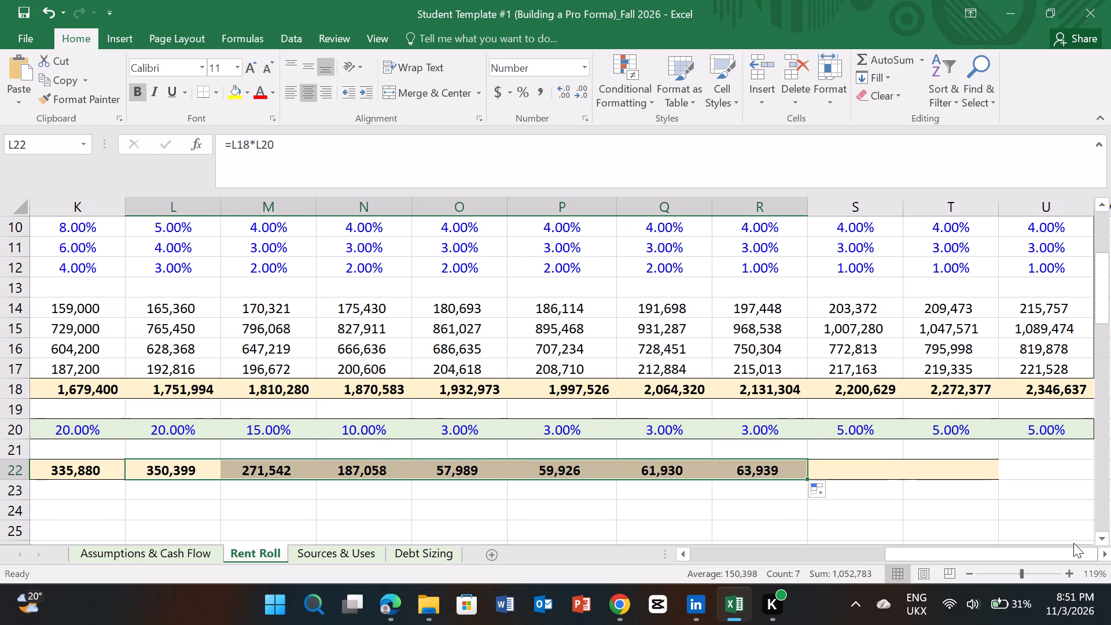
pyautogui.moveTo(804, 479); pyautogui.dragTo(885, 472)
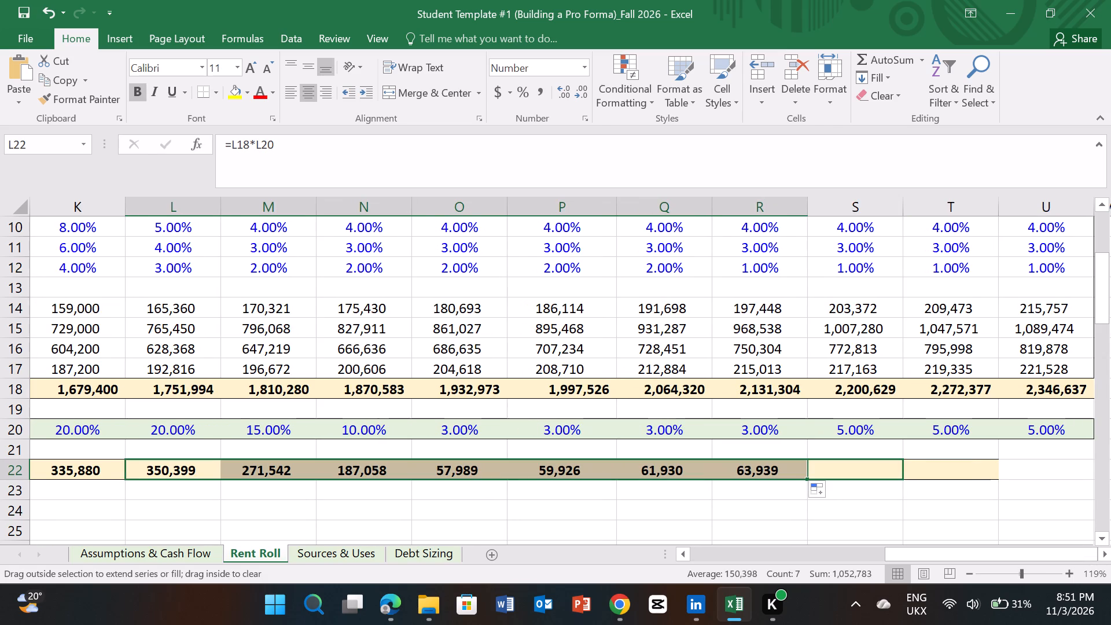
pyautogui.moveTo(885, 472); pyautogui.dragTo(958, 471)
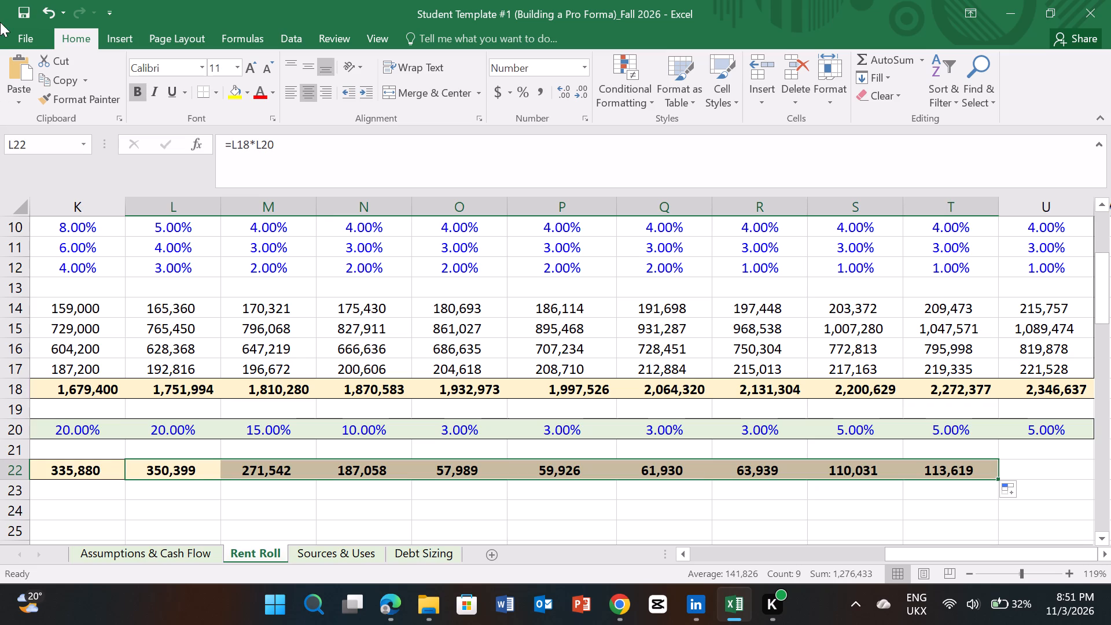
# Undo the Vacancy Allowance fills across row 22 and the formula entry in K22.
pyautogui.click(49, 14)
pyautogui.click(49, 14)
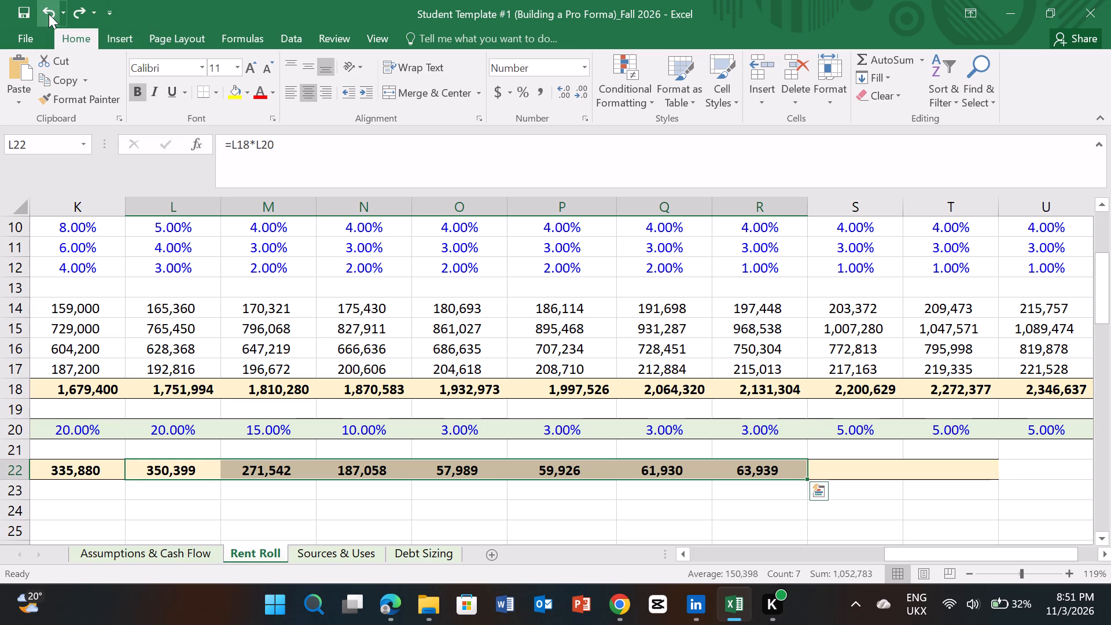
pyautogui.click(49, 14)
pyautogui.click(49, 14)
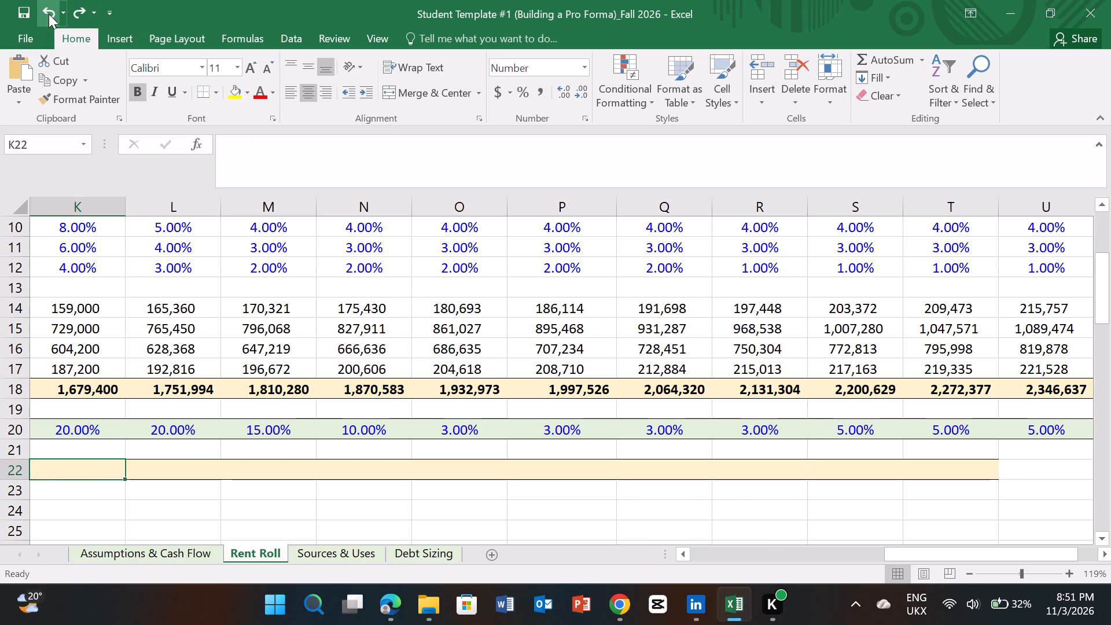
# Switch to Edge, reread the Step 2 vacancy allowance instructions, and advance to the Step 3 slide on EGI, OPEX and NOI.
pyautogui.moveTo(904, 553); pyautogui.dragTo(740, 552)
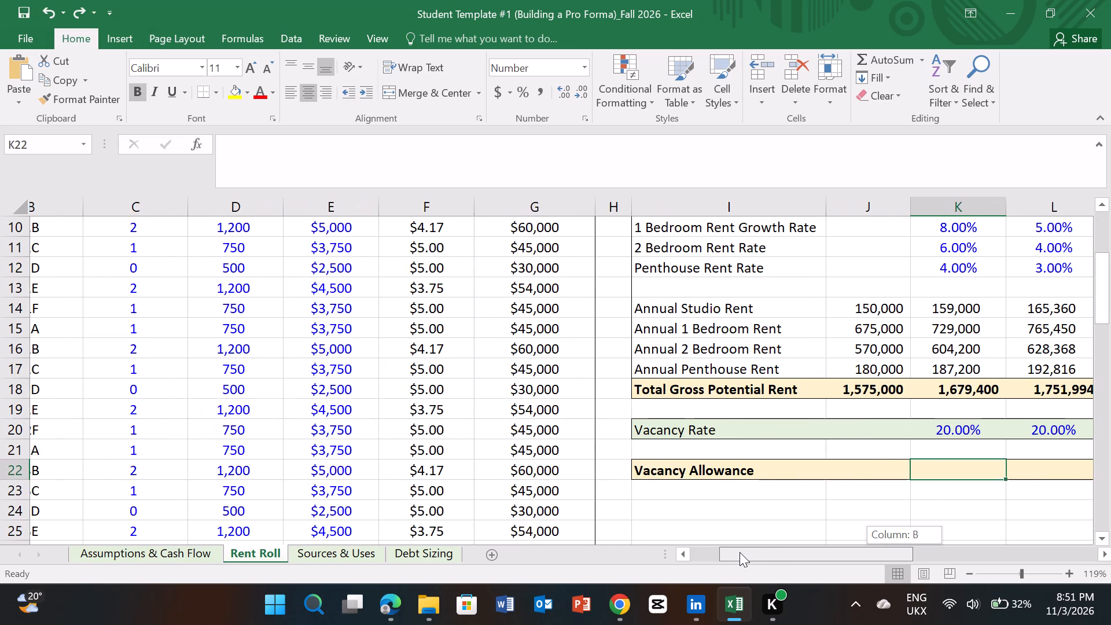
pyautogui.moveTo(740, 552); pyautogui.dragTo(753, 551)
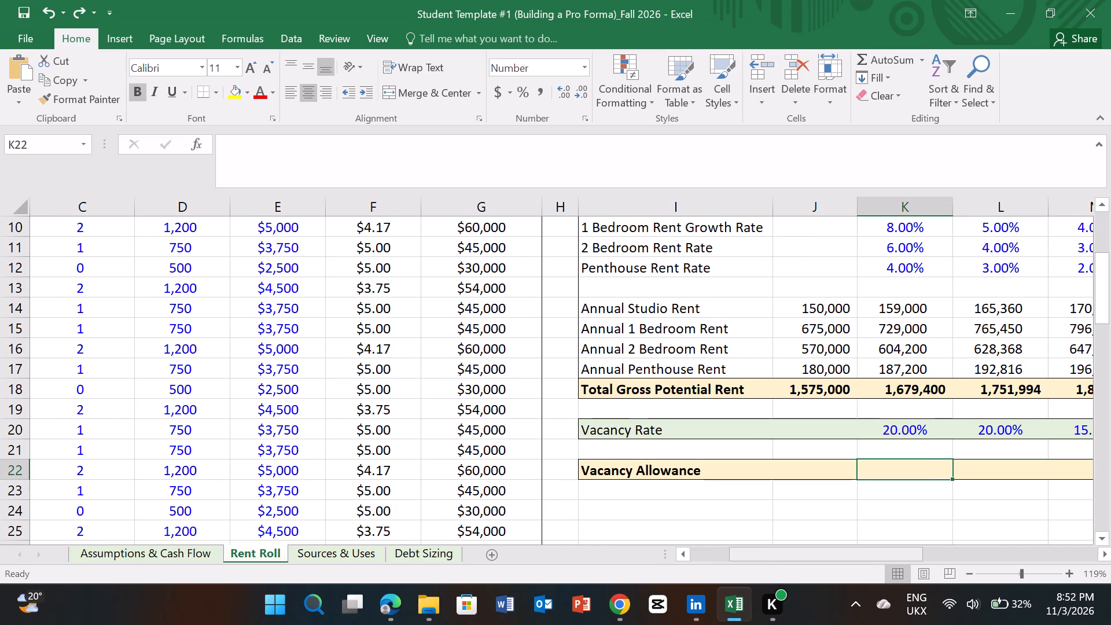
pyautogui.click(388, 613)
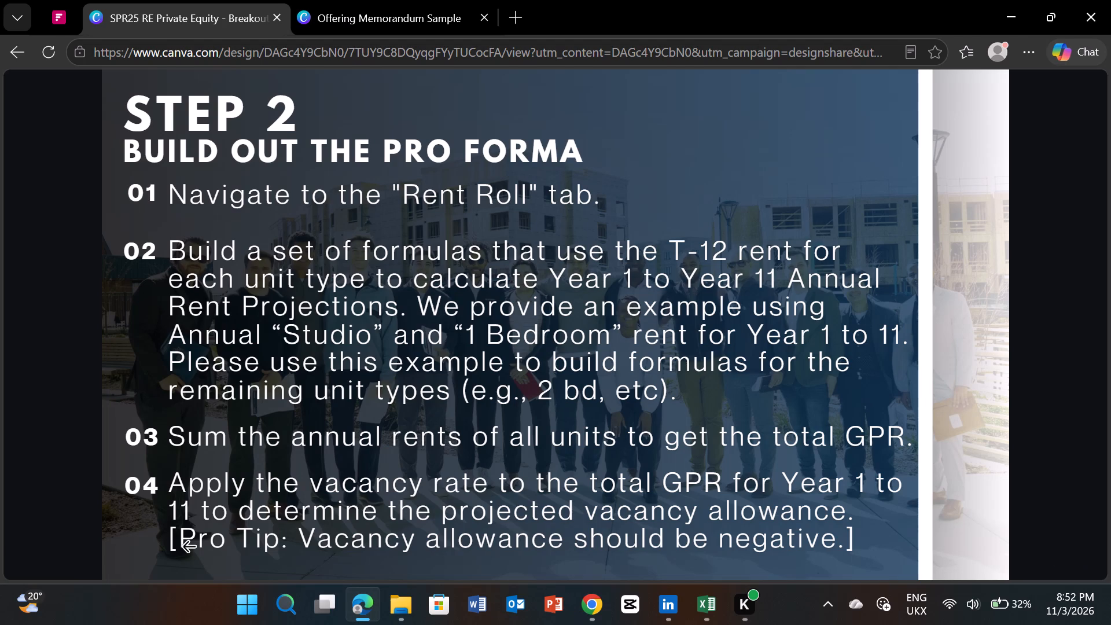
pyautogui.press('Down')
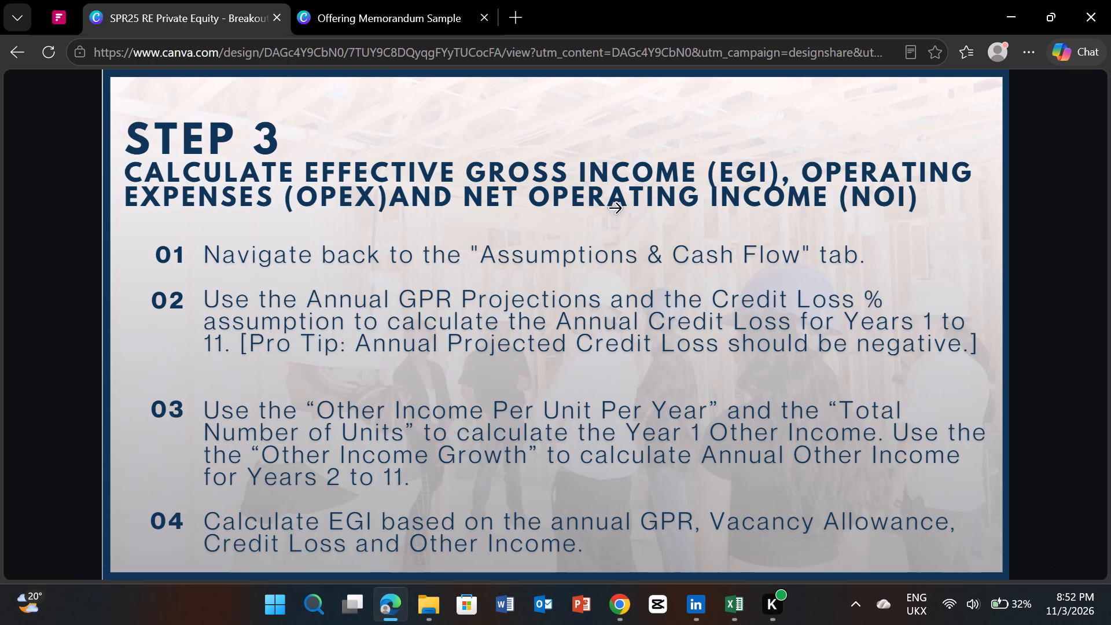
# Switch to Excel and open the Assumptions & Cash Flow sheet, consulting the Step 3 slide in Edge for the credit loss instructions.
pyautogui.click(729, 613)
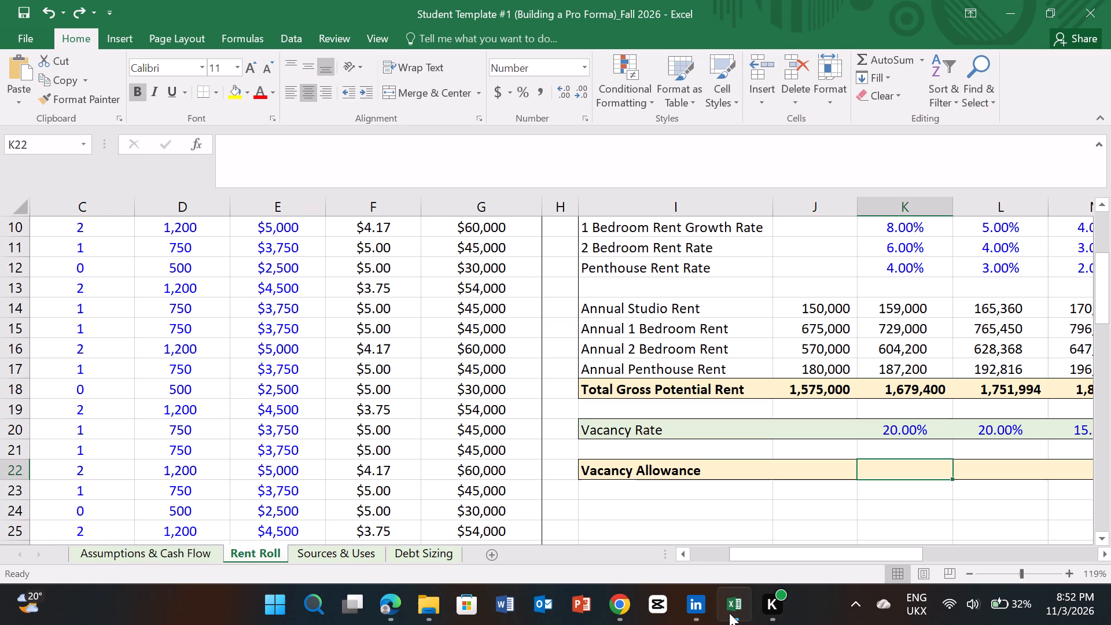
pyautogui.click(131, 549)
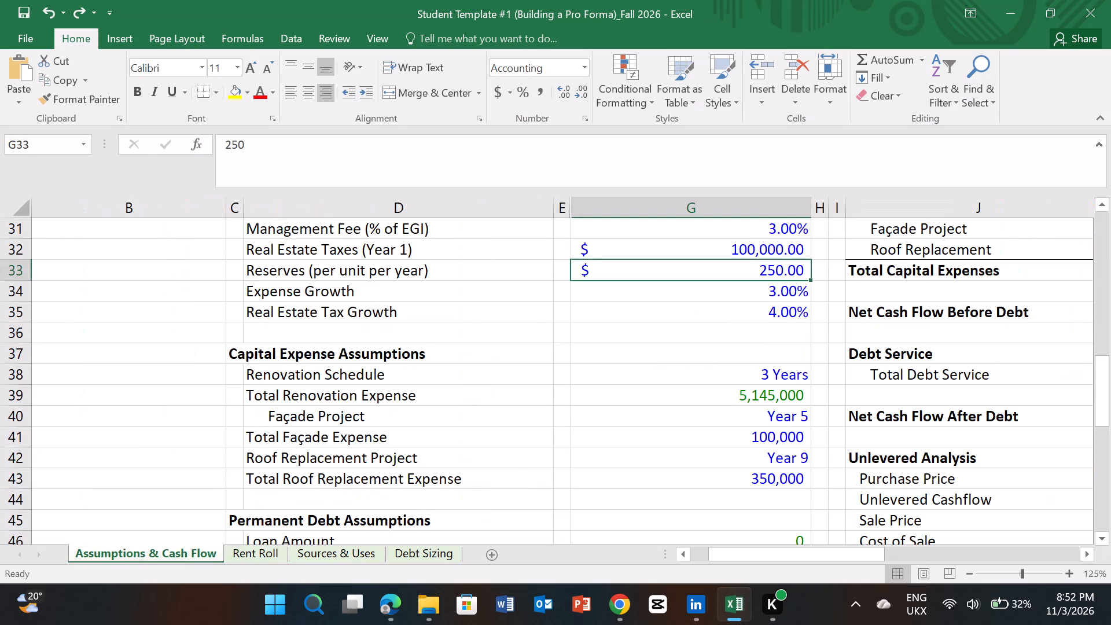
pyautogui.click(387, 609)
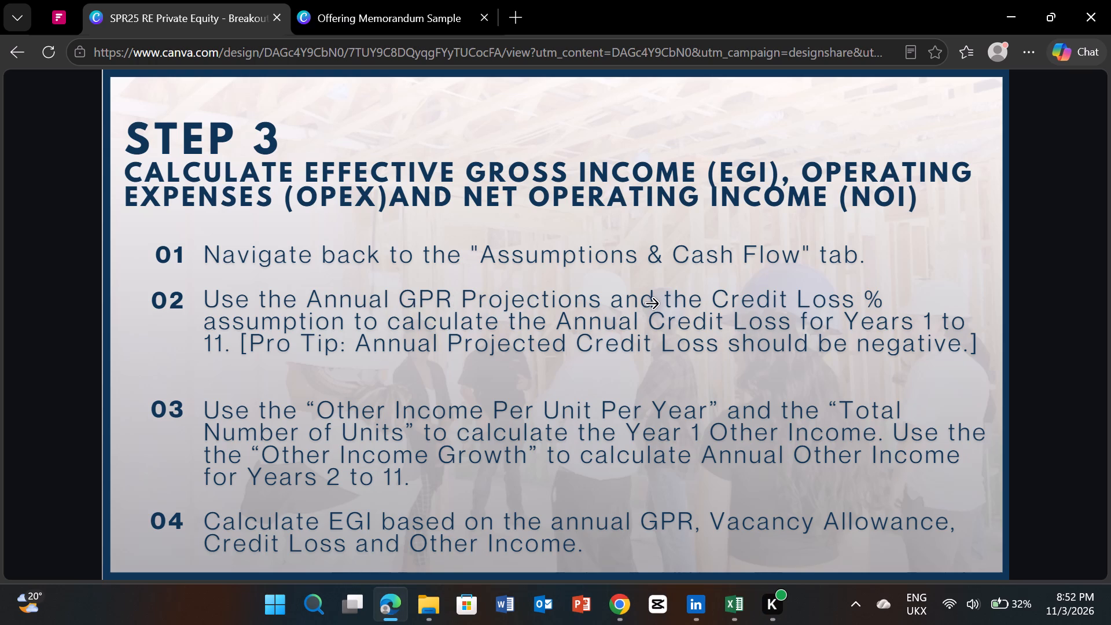
pyautogui.click(742, 611)
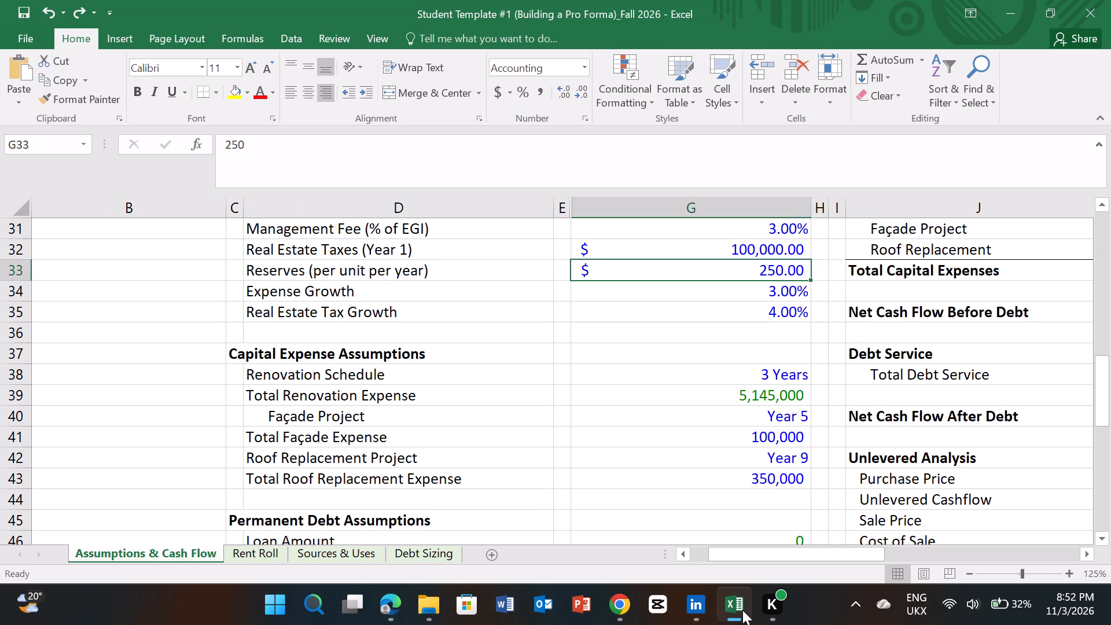
pyautogui.scroll(-1, 308, 396)
# Look through the assumptions and cash flow sections on Assumptions & Cash Flow, from the debt and exit assumptions back to the Revenues rows.
pyautogui.scroll(-2, 308, 396)
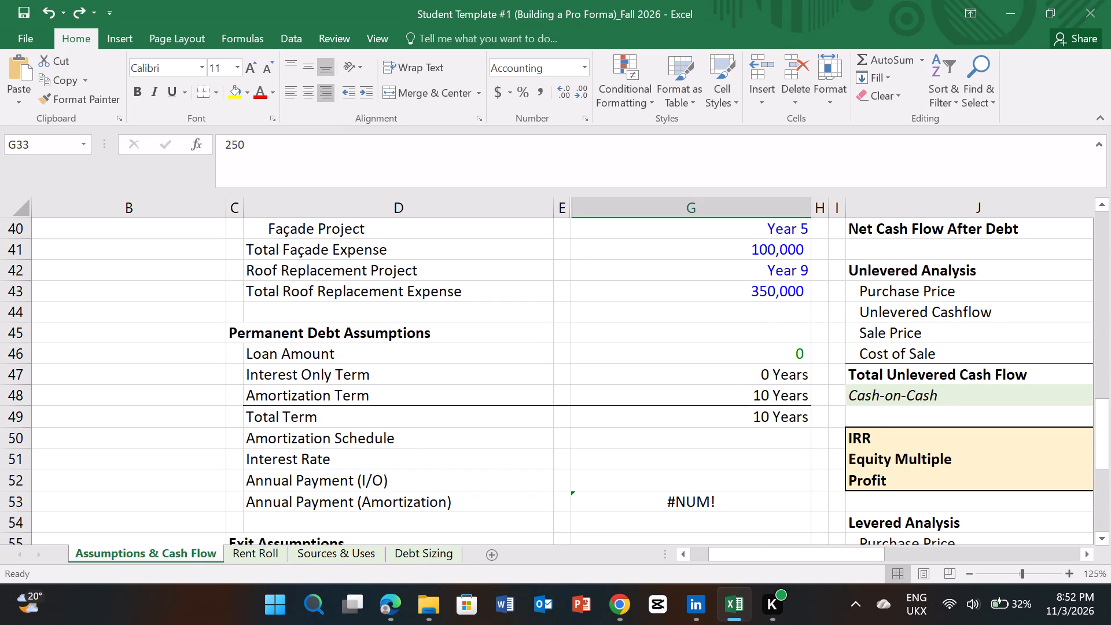
pyautogui.scroll(-5, 309, 396)
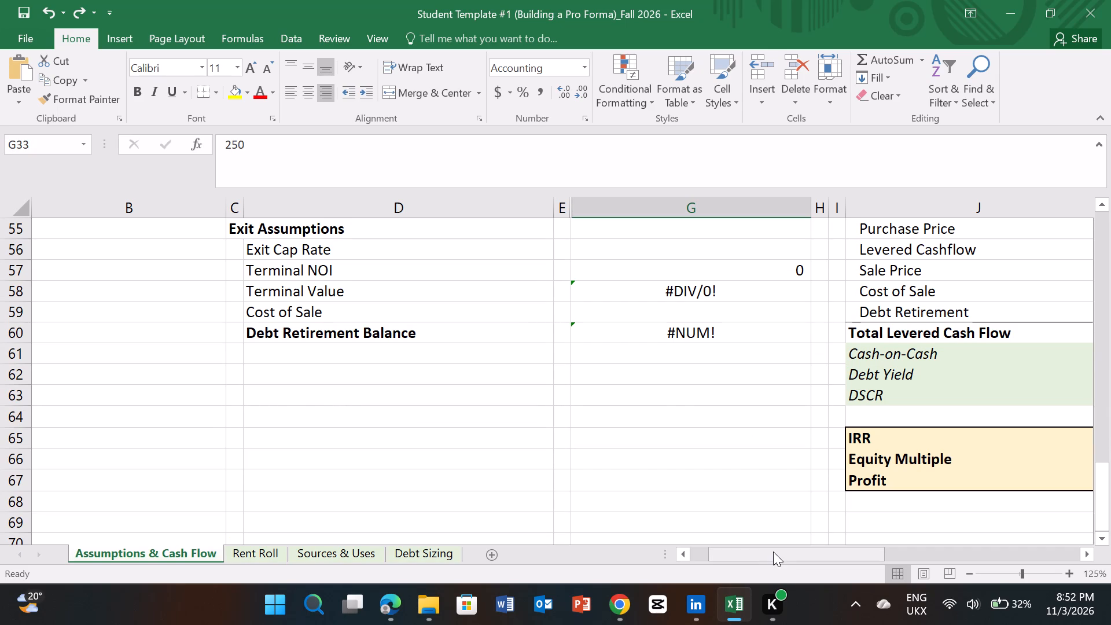
pyautogui.moveTo(773, 552); pyautogui.dragTo(774, 553)
pyautogui.moveTo(774, 553); pyautogui.dragTo(932, 541)
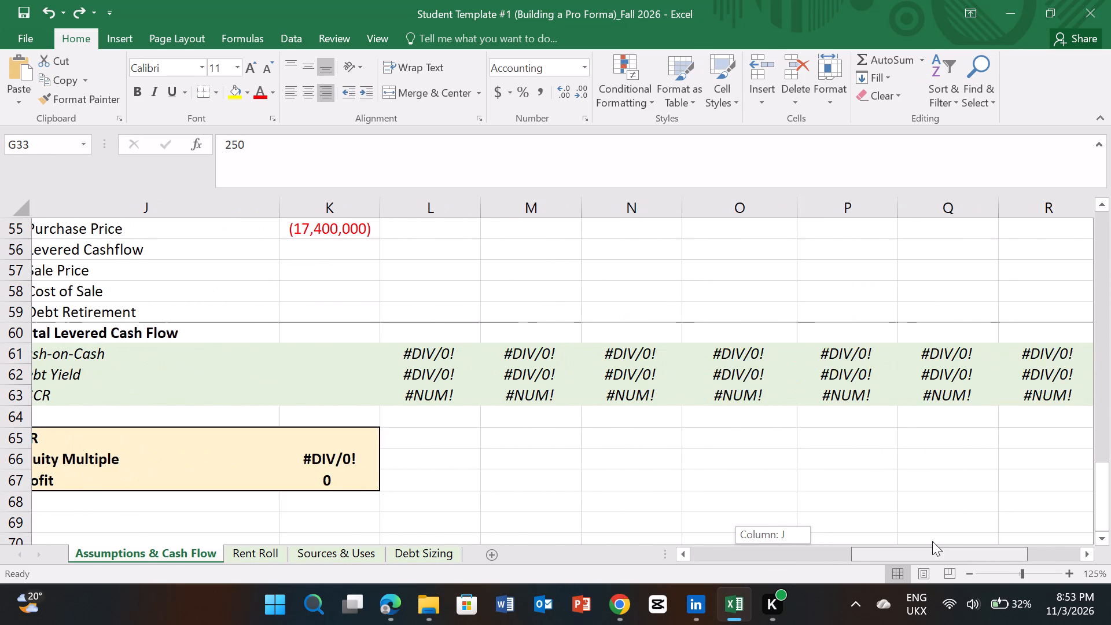
pyautogui.moveTo(932, 541); pyautogui.dragTo(838, 538)
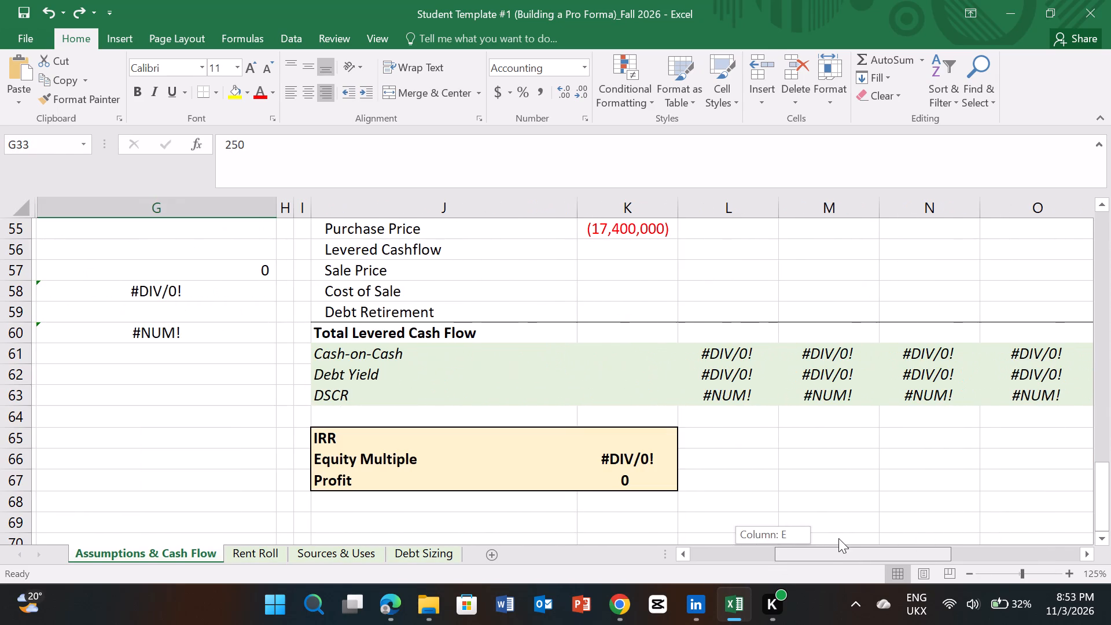
pyautogui.moveTo(838, 538); pyautogui.dragTo(816, 536)
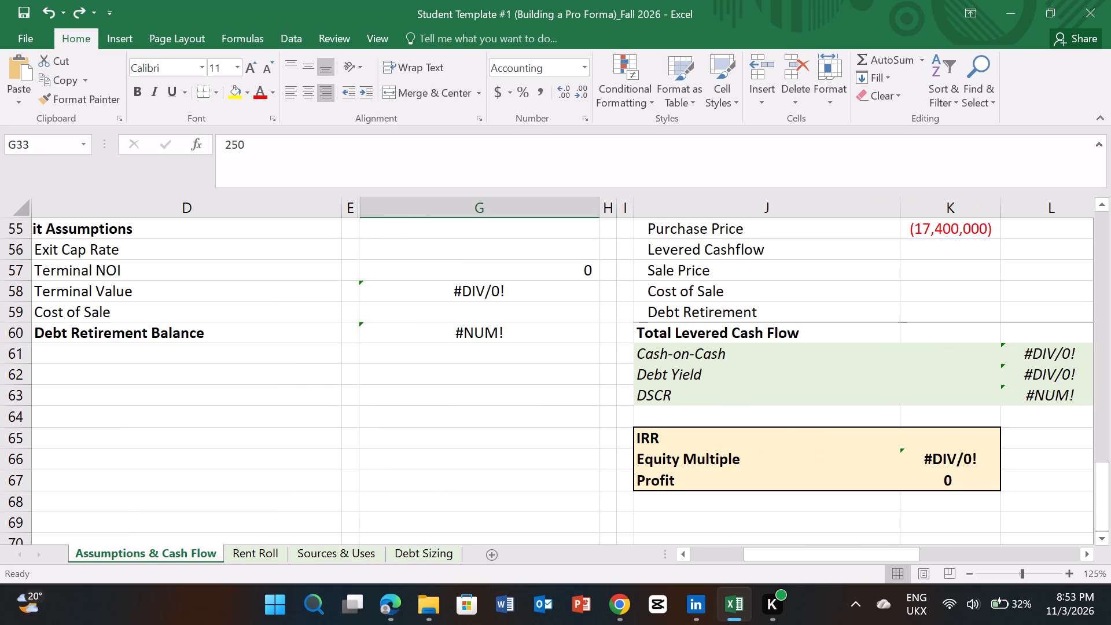
pyautogui.scroll(9, 617, 488)
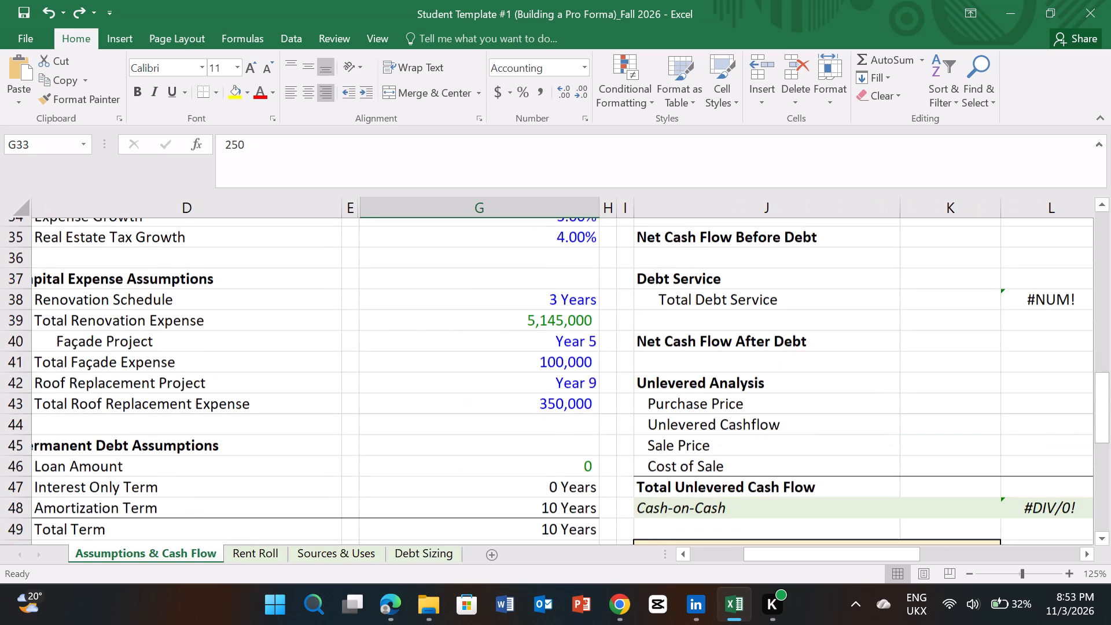
pyautogui.scroll(3, 617, 487)
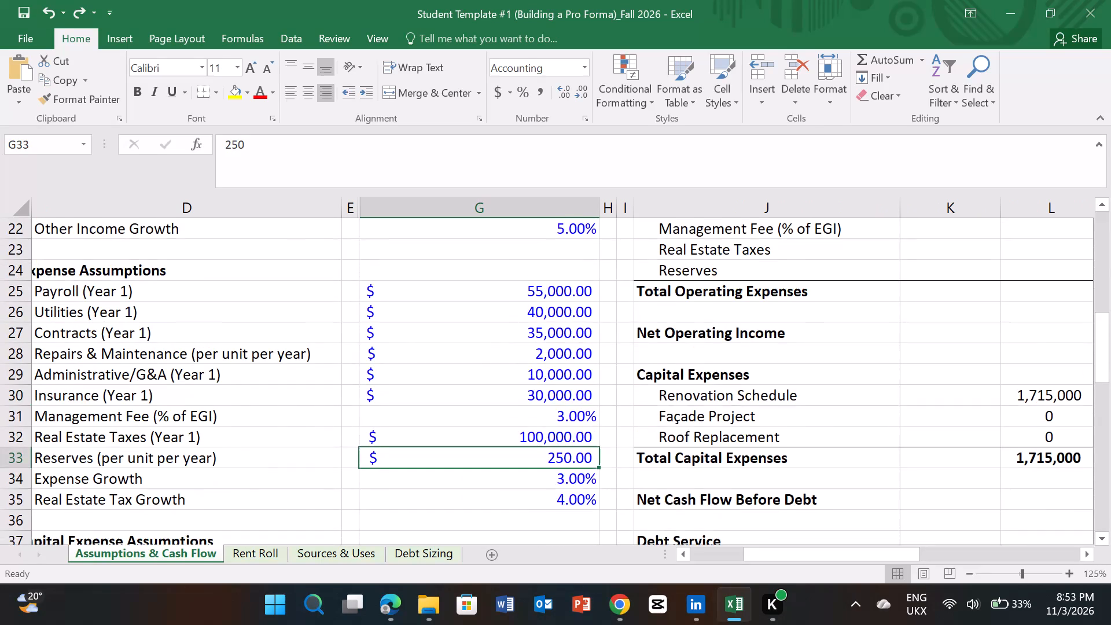
pyautogui.scroll(6, 617, 487)
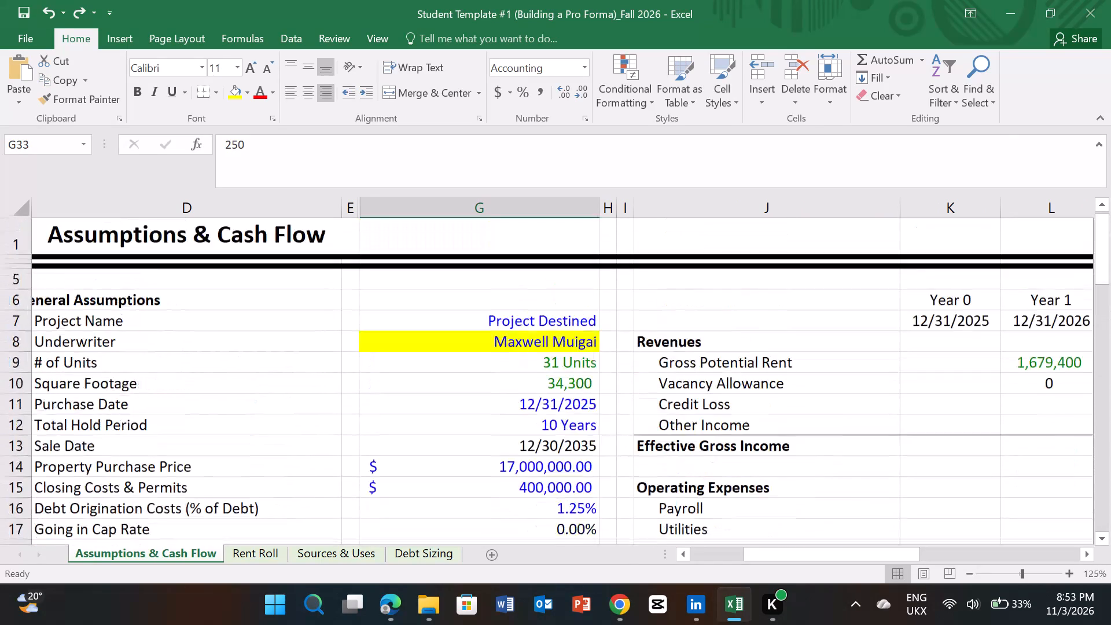
pyautogui.scroll(2, 617, 487)
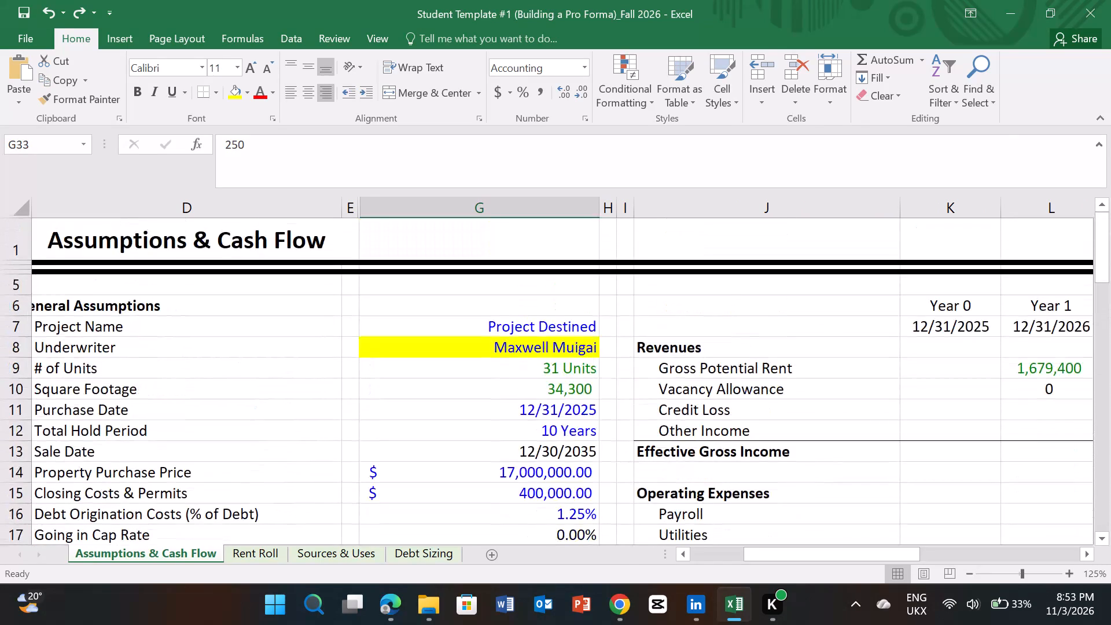